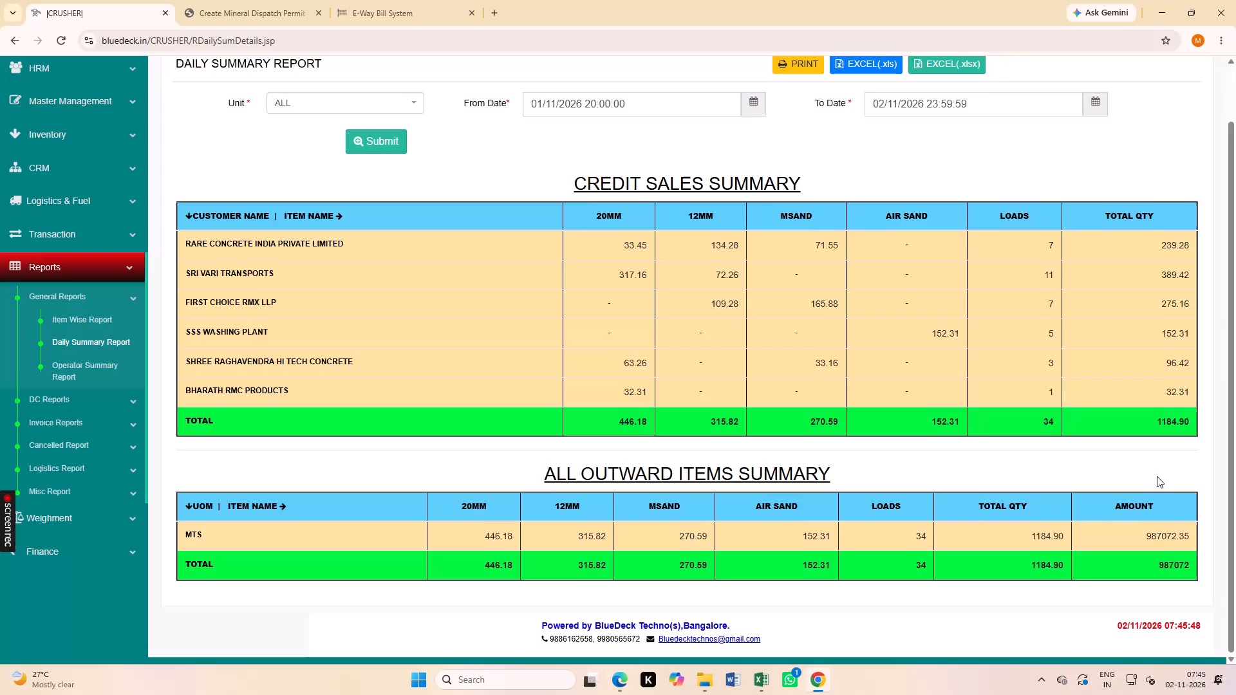
Review the credit sales and outward items summaries in the daily summary report.
{"action": "scroll", "coordinate": [1153, 476], "scroll_direction": "up", "scroll_amount": 4}
{"action": "scroll", "coordinate": [1142, 469], "scroll_direction": "down", "scroll_amount": 6}
{"action": "right_click", "coordinate": [1141, 474]}
{"action": "scroll", "coordinate": [1141, 478], "scroll_direction": "up", "scroll_amount": 4}
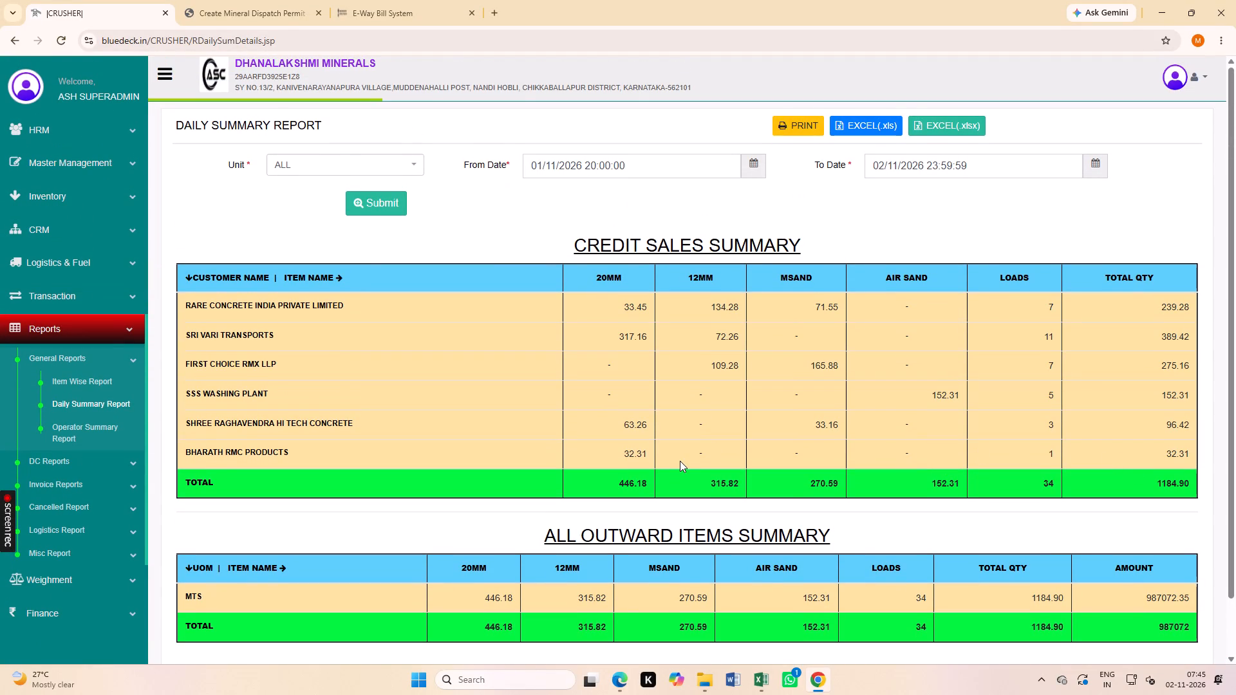
{"action": "scroll", "coordinate": [727, 463], "scroll_direction": "down", "scroll_amount": 3}
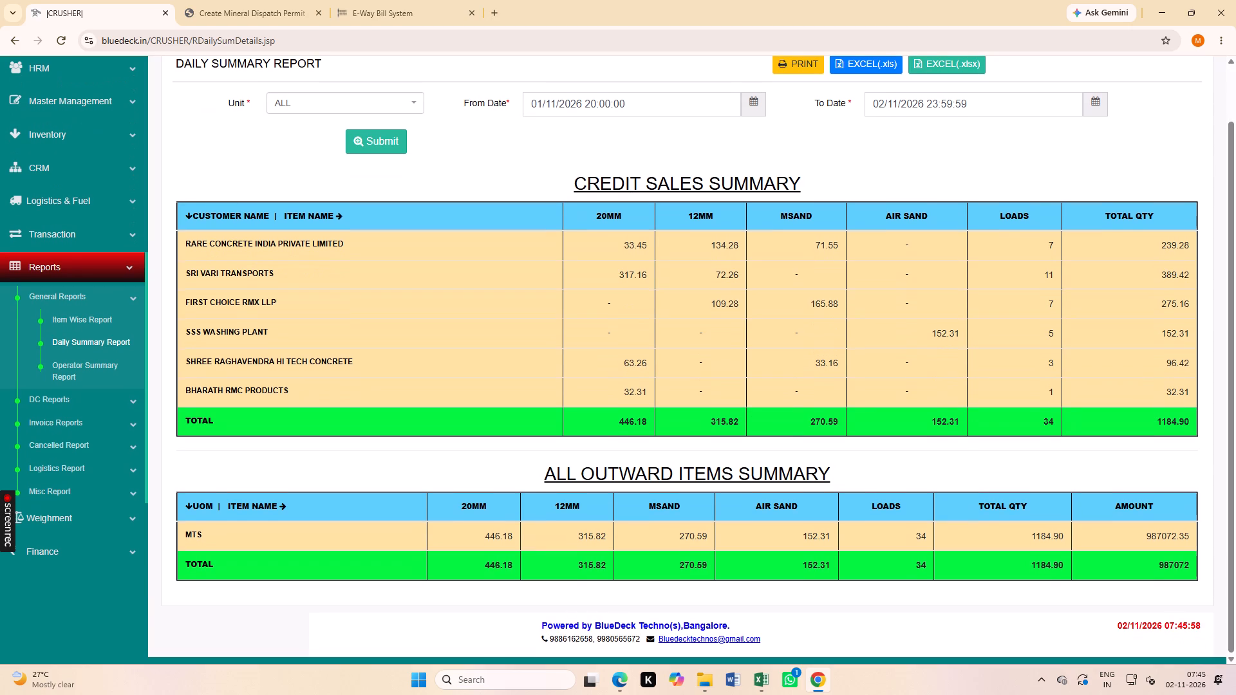
{"action": "scroll", "coordinate": [762, 466], "scroll_direction": "up", "scroll_amount": 1}
{"action": "scroll", "coordinate": [762, 466], "scroll_direction": "down", "scroll_amount": 2}
{"action": "scroll", "coordinate": [778, 463], "scroll_direction": "up", "scroll_amount": 1}
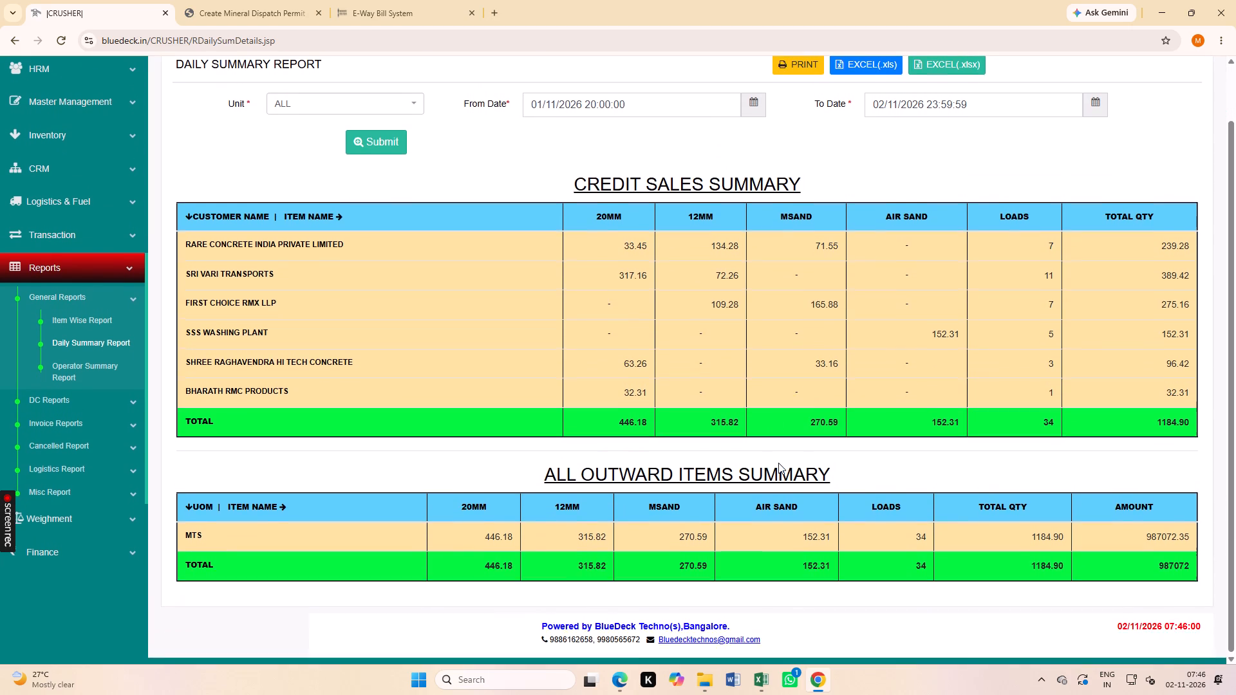
{"action": "scroll", "coordinate": [778, 463], "scroll_direction": "down", "scroll_amount": 1}
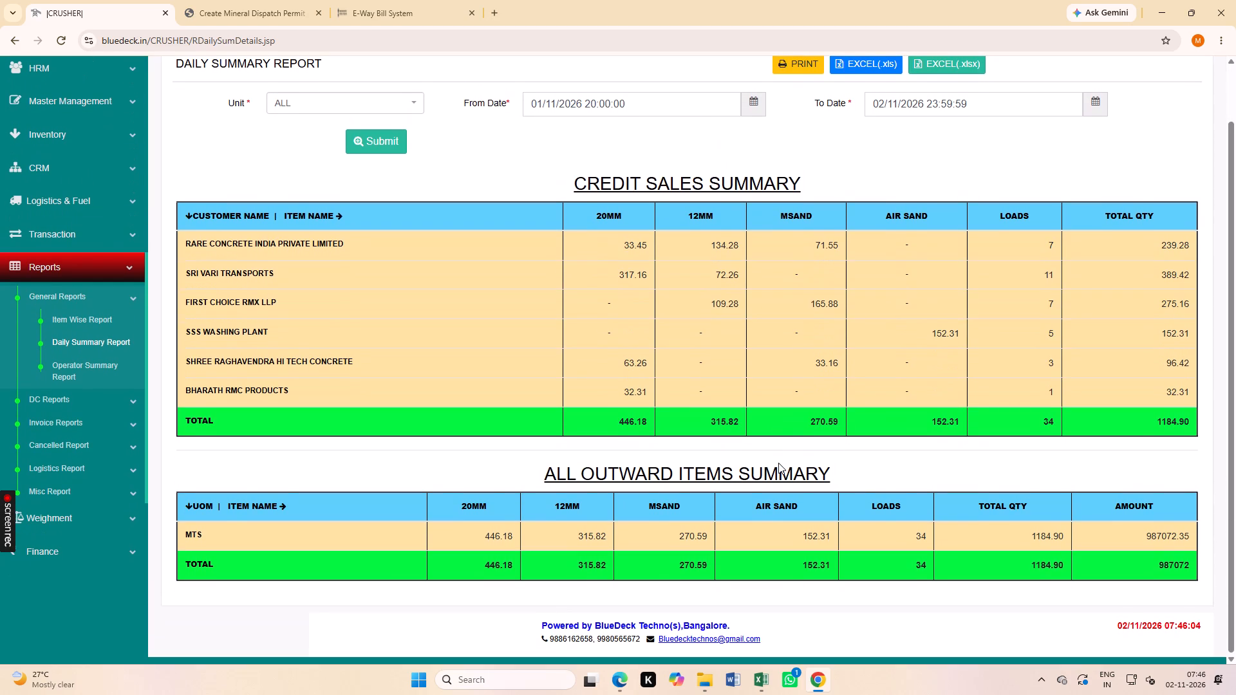
{"action": "scroll", "coordinate": [778, 463], "scroll_direction": "up", "scroll_amount": 1}
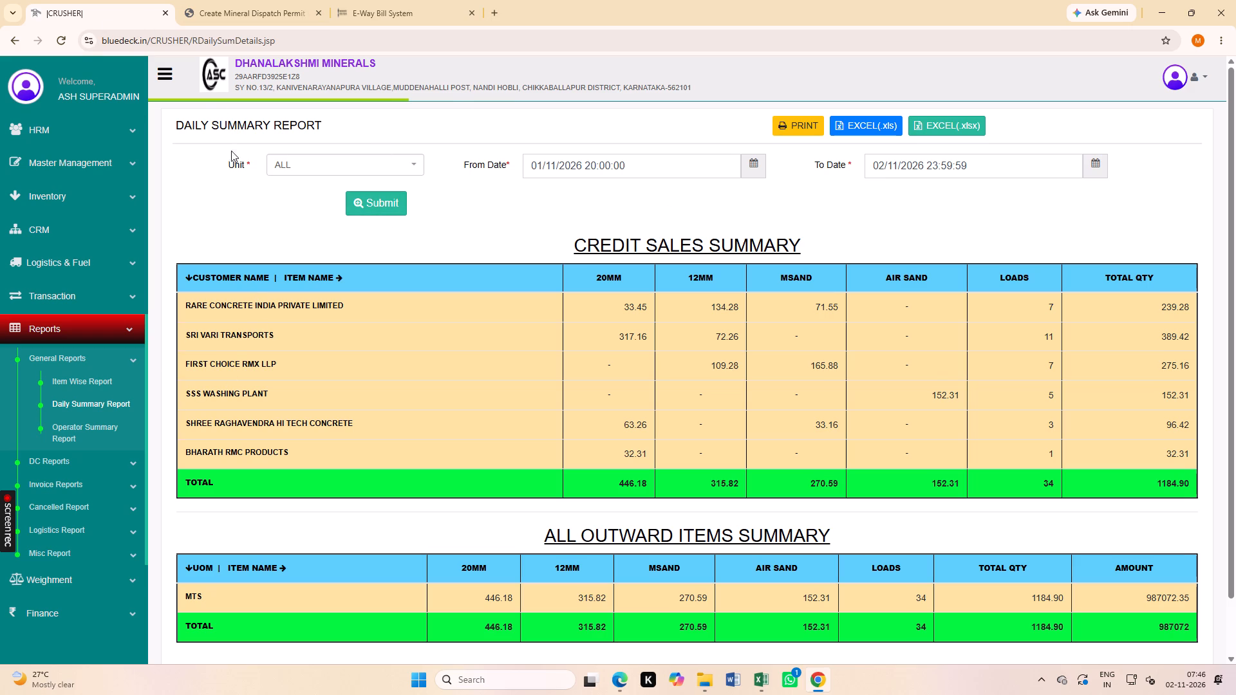
Reload the daily summary report twice, agreeing to resubmit the form each time.
{"action": "left_click", "coordinate": [61, 42]}
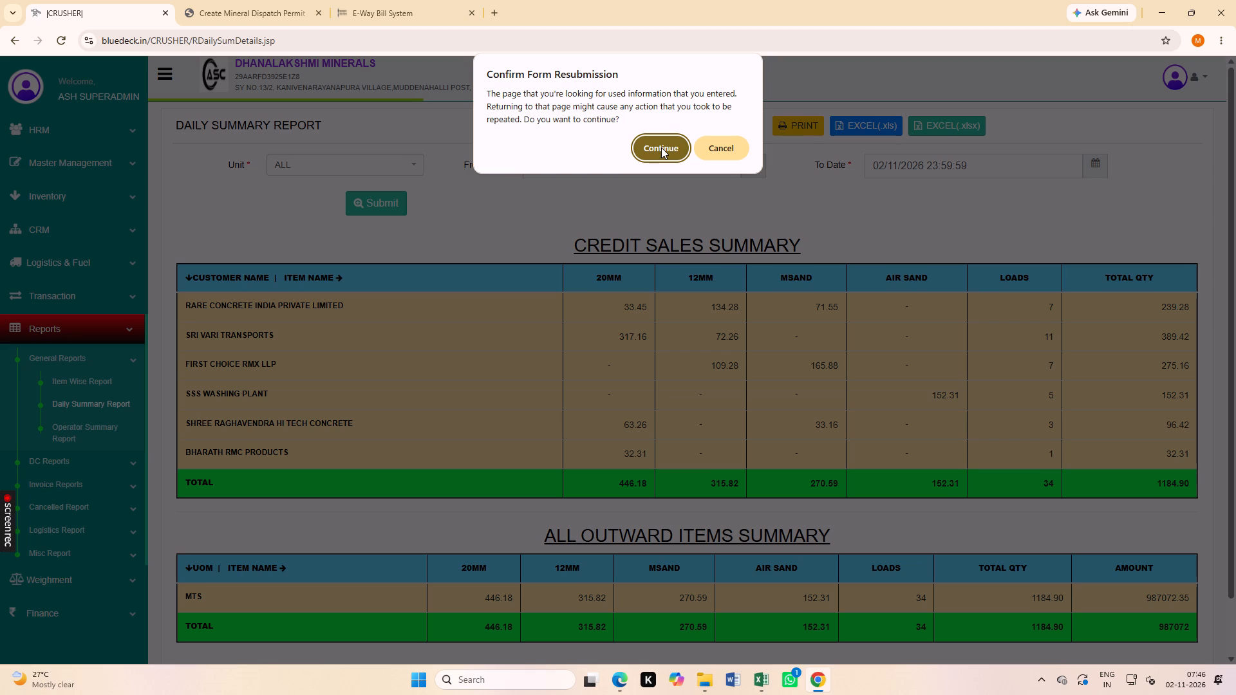
{"action": "left_click", "coordinate": [661, 147]}
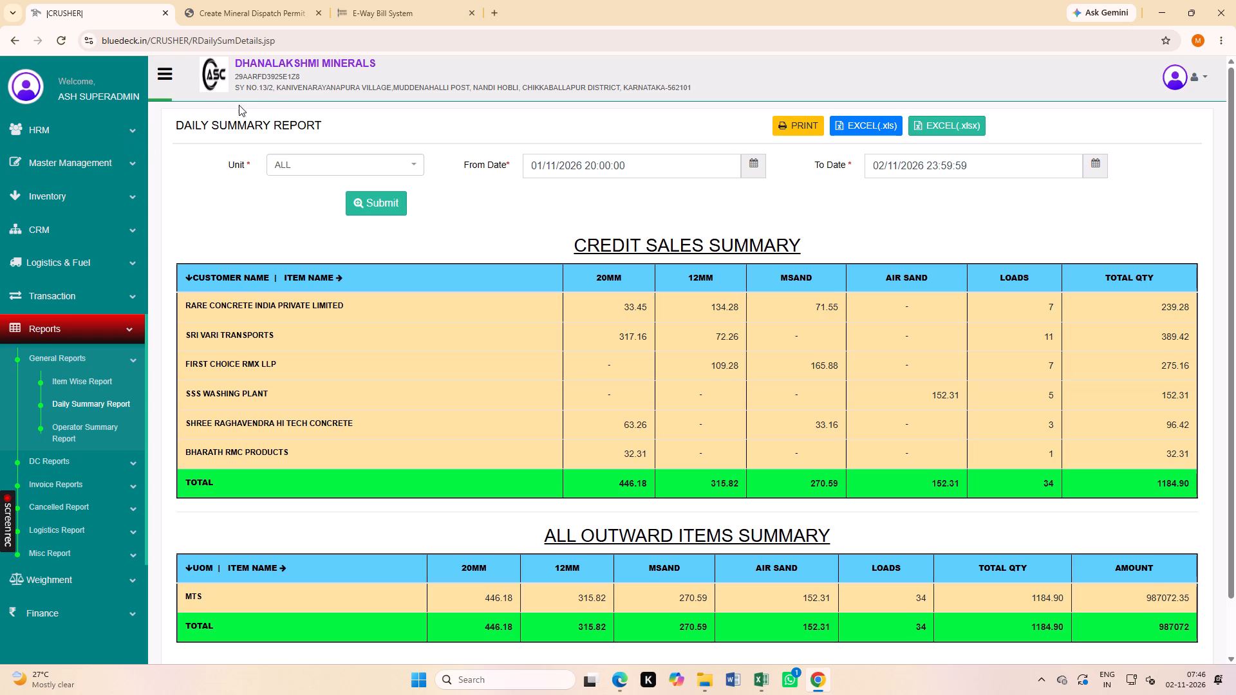
{"action": "left_click", "coordinate": [57, 41]}
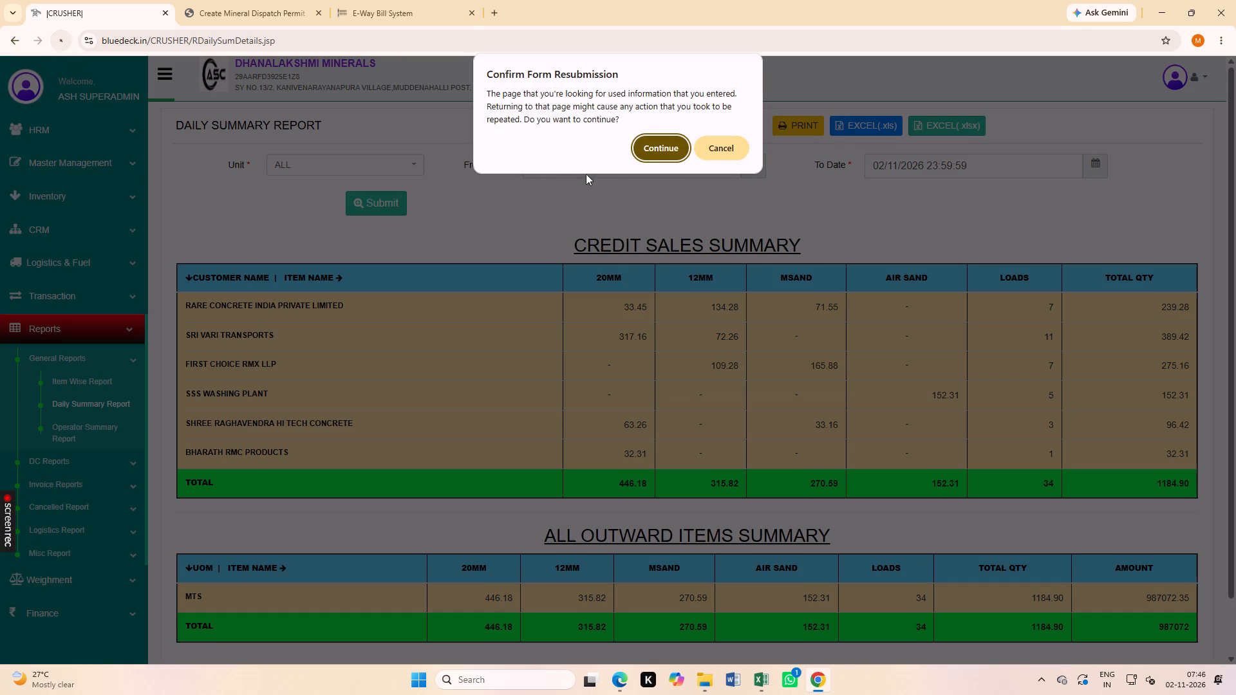
{"action": "left_click", "coordinate": [665, 140]}
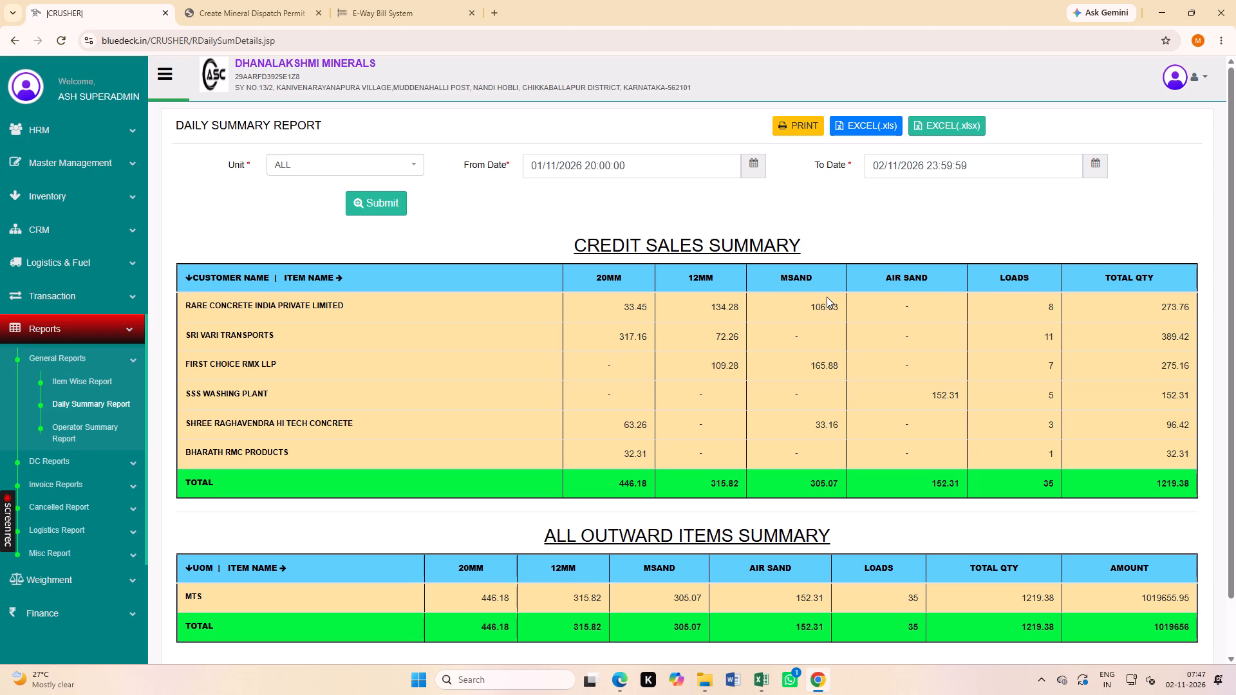
Set the report's From Date to 01/11/2026 00:00:00 and submit it to regenerate the daily summary.
{"action": "left_click", "coordinate": [685, 161]}
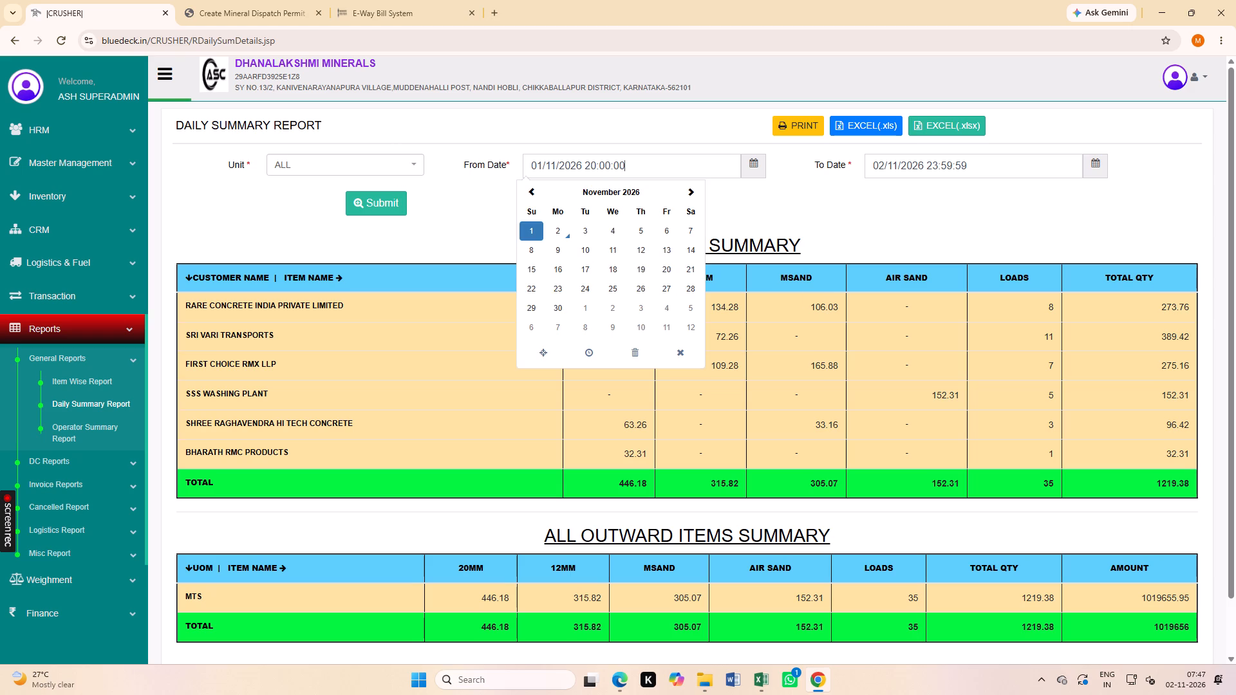
{"action": "left_click", "coordinate": [536, 187]}
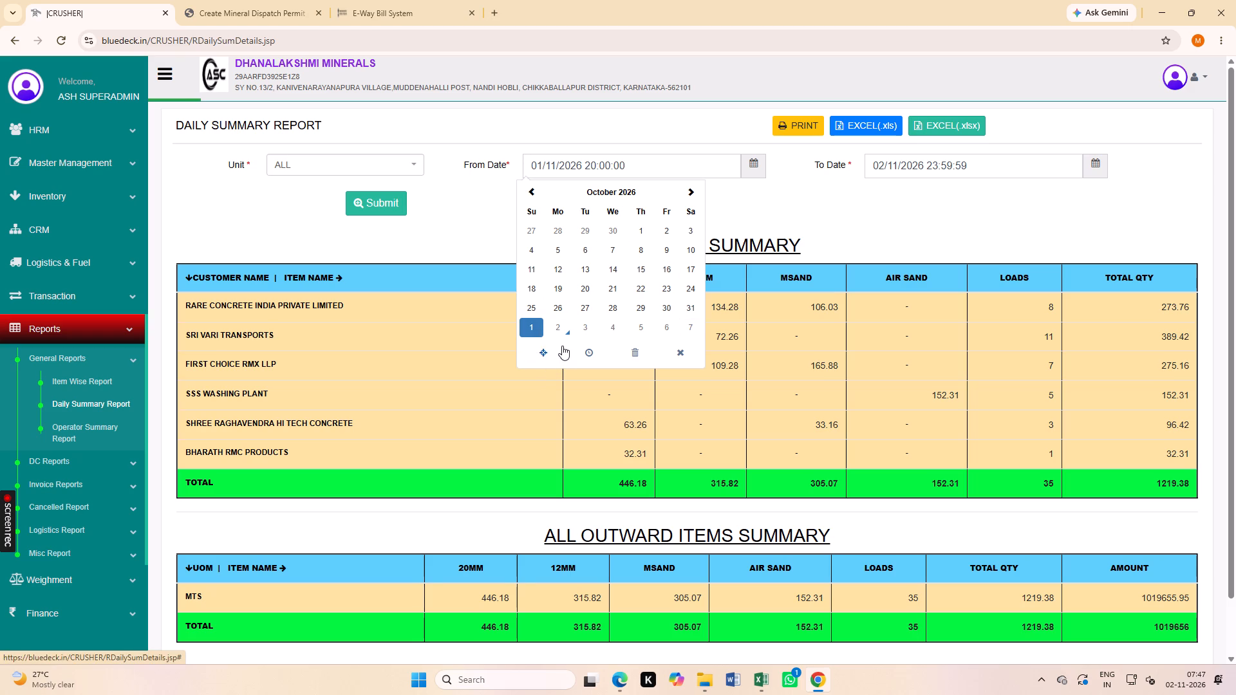
{"action": "left_click", "coordinate": [535, 334]}
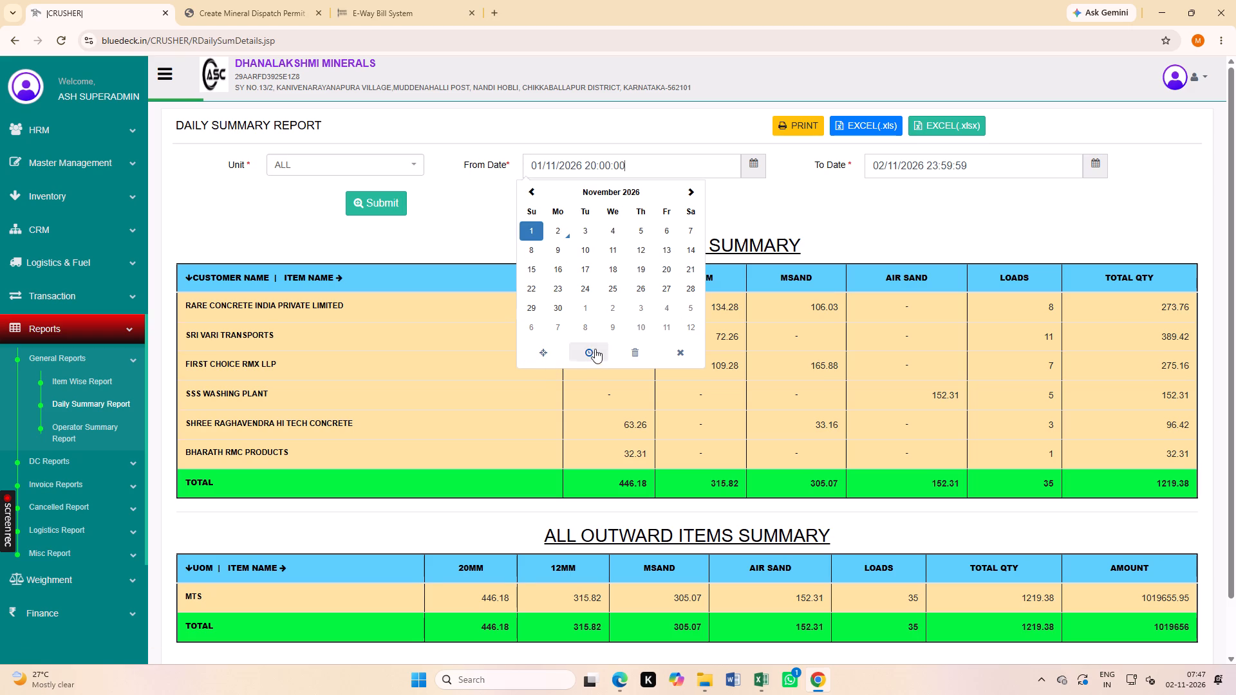
{"action": "left_click", "coordinate": [594, 349]}
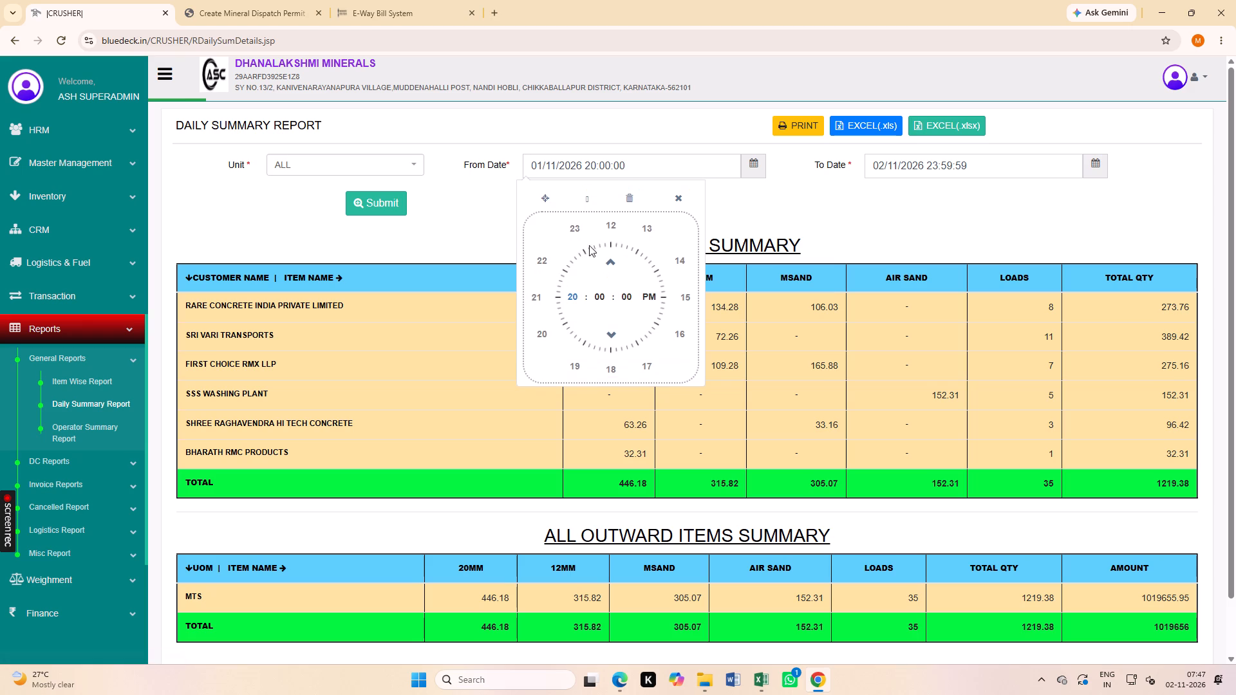
{"action": "left_click", "coordinate": [650, 292]}
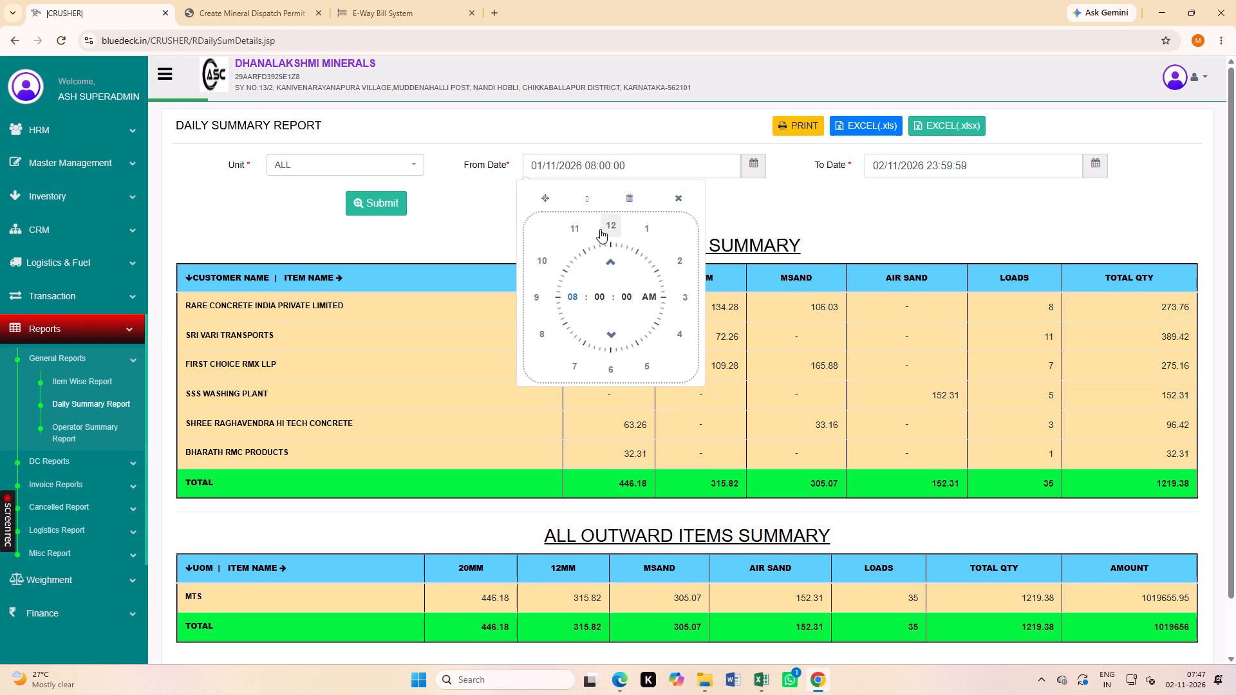
{"action": "double_click", "coordinate": [616, 225]}
{"action": "left_click", "coordinate": [616, 225]}
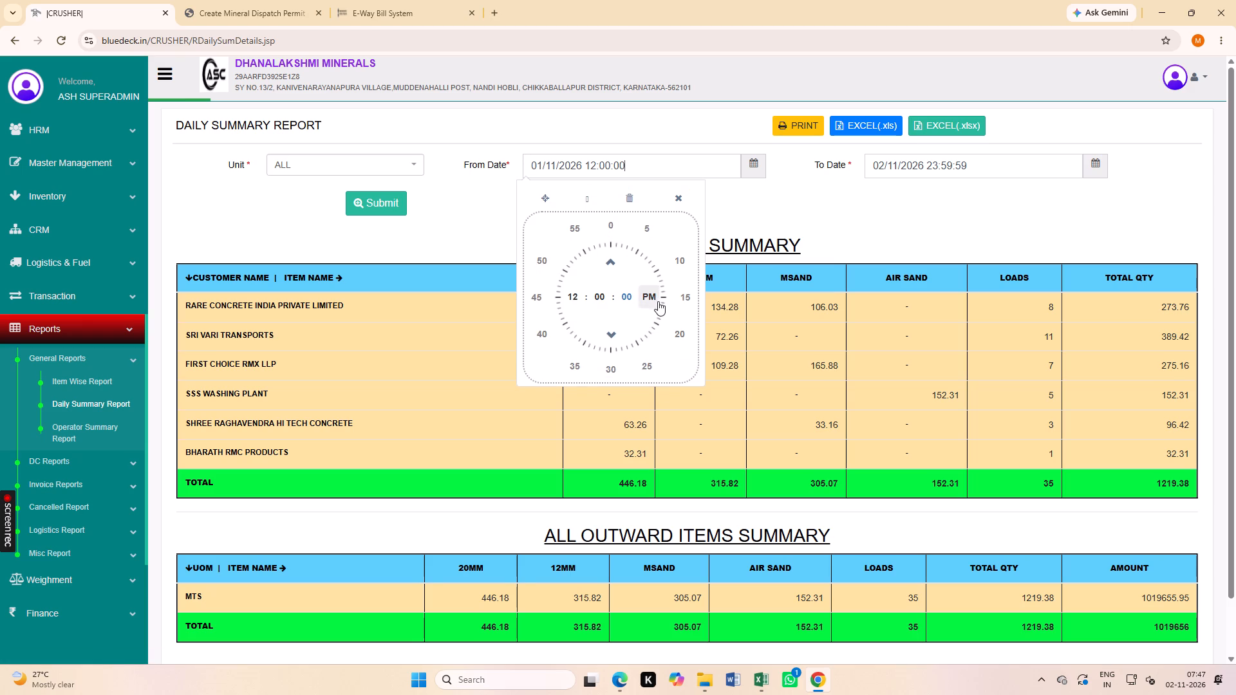
{"action": "left_click", "coordinate": [655, 299]}
{"action": "left_click", "coordinate": [494, 211]}
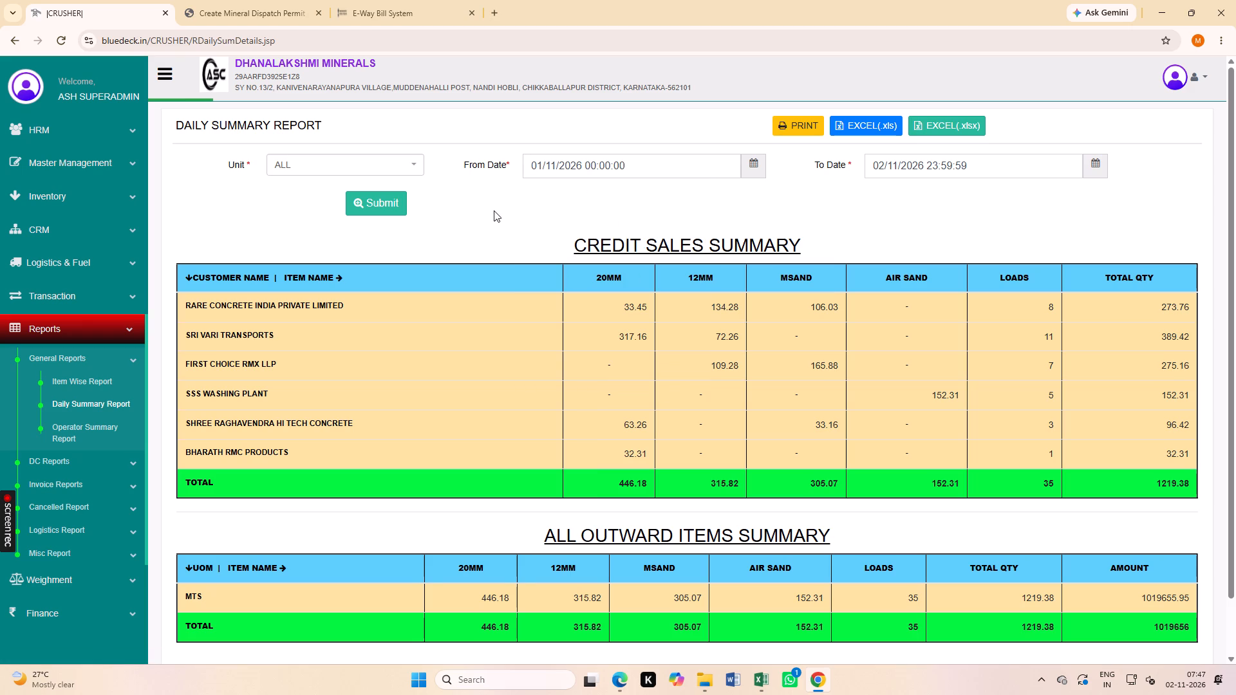
{"action": "left_click", "coordinate": [403, 198]}
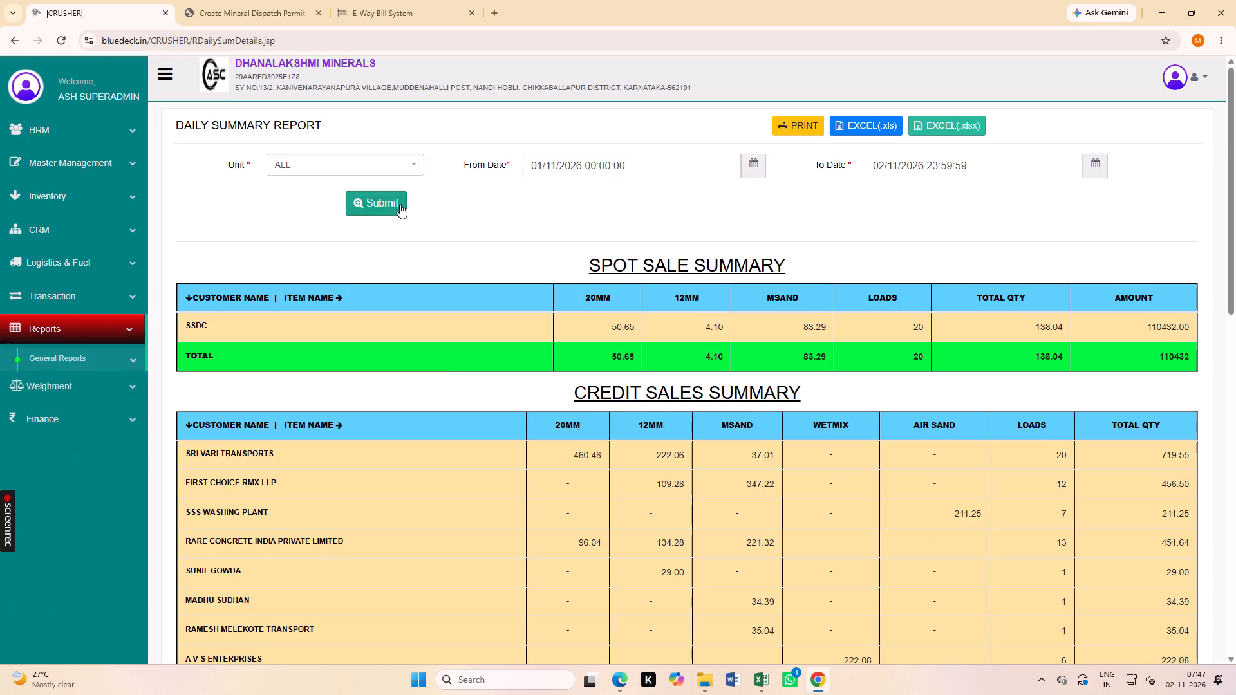
Examine the regenerated report's credit sales, inward, outward and collection summaries.
{"action": "scroll", "coordinate": [448, 362], "scroll_direction": "down", "scroll_amount": 9}
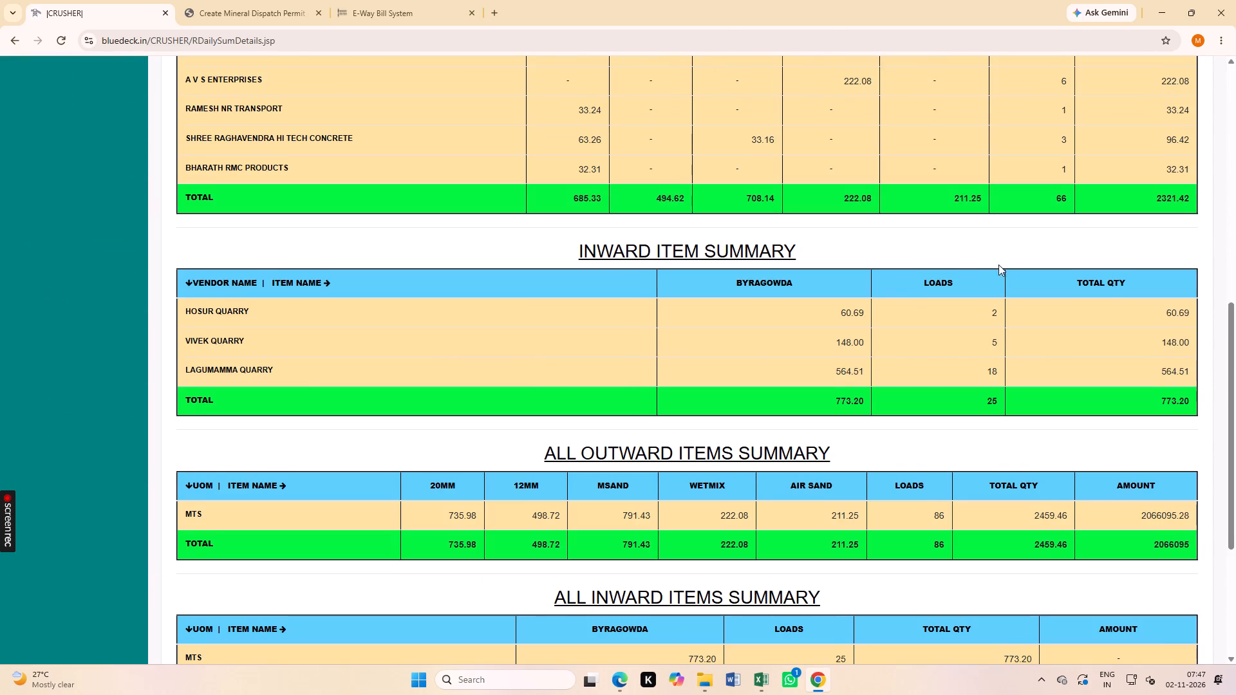
{"action": "scroll", "coordinate": [1044, 253], "scroll_direction": "up", "scroll_amount": 4}
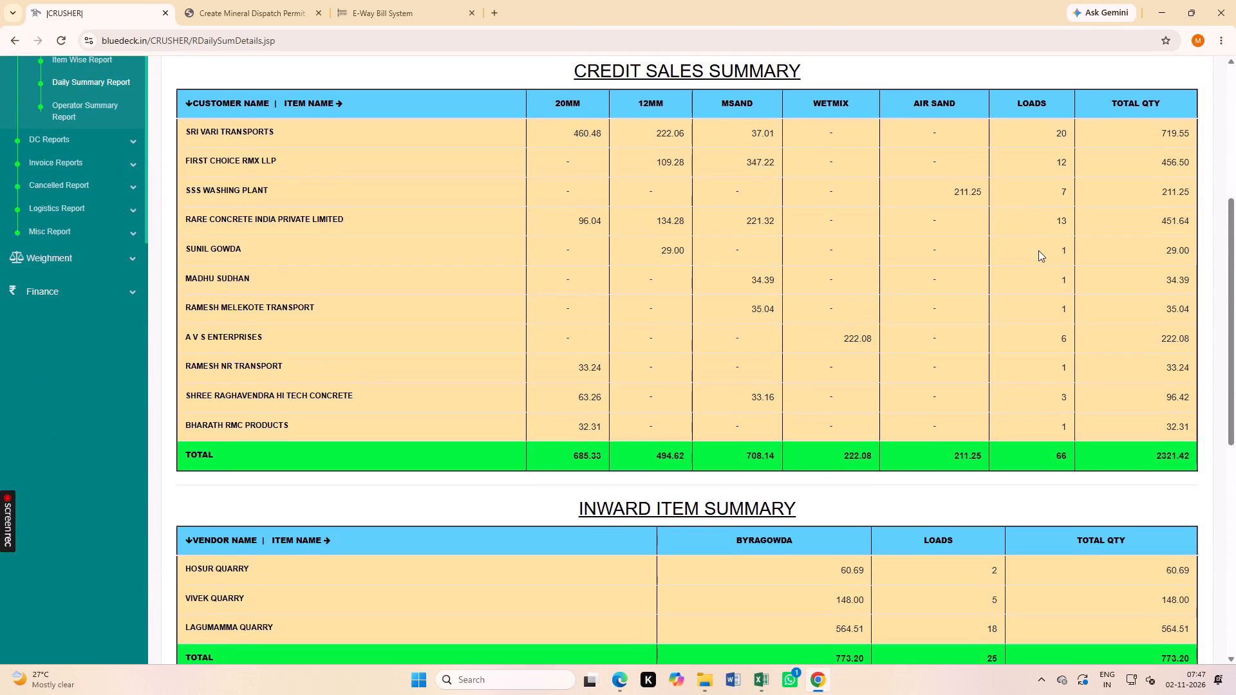
{"action": "scroll", "coordinate": [1038, 250], "scroll_direction": "down", "scroll_amount": 10}
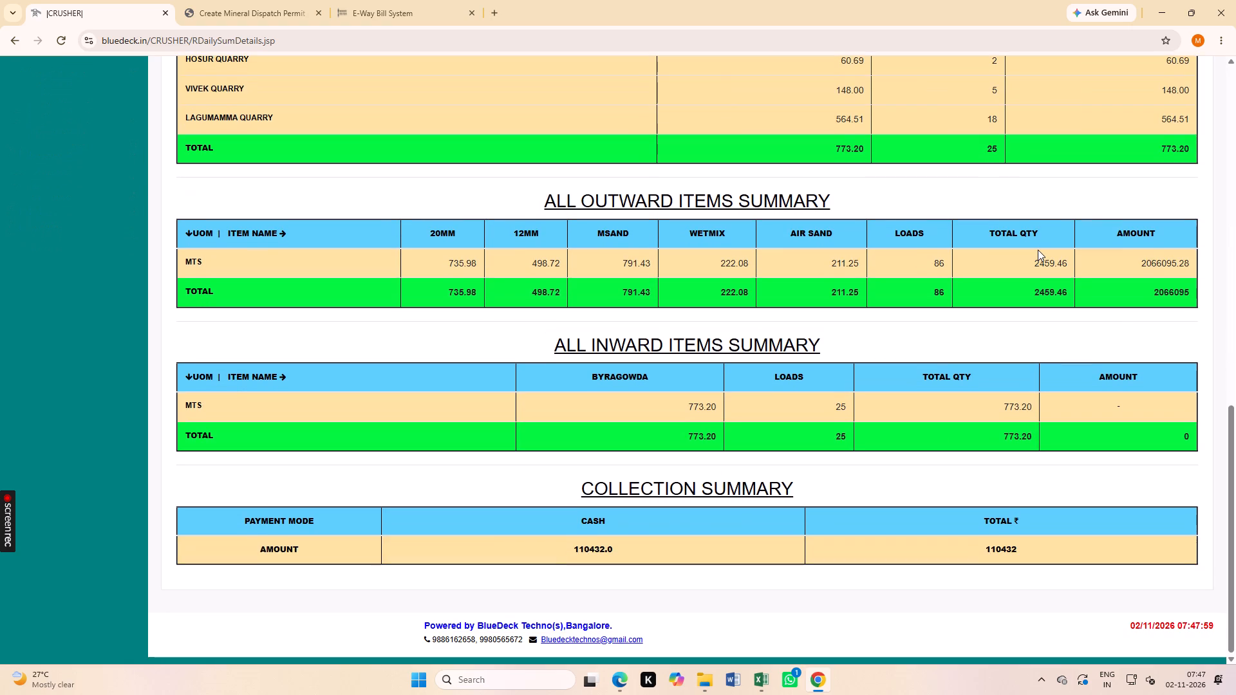
{"action": "scroll", "coordinate": [899, 276], "scroll_direction": "up", "scroll_amount": 3}
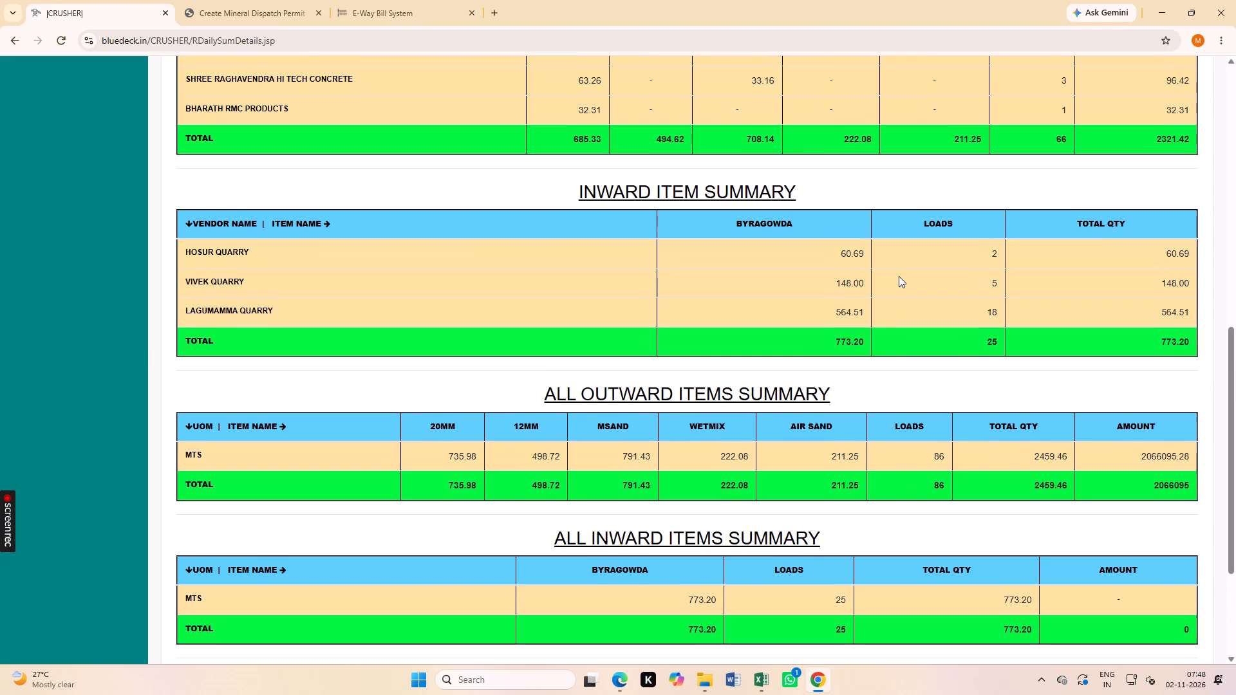
{"action": "scroll", "coordinate": [899, 276], "scroll_direction": "up", "scroll_amount": 1}
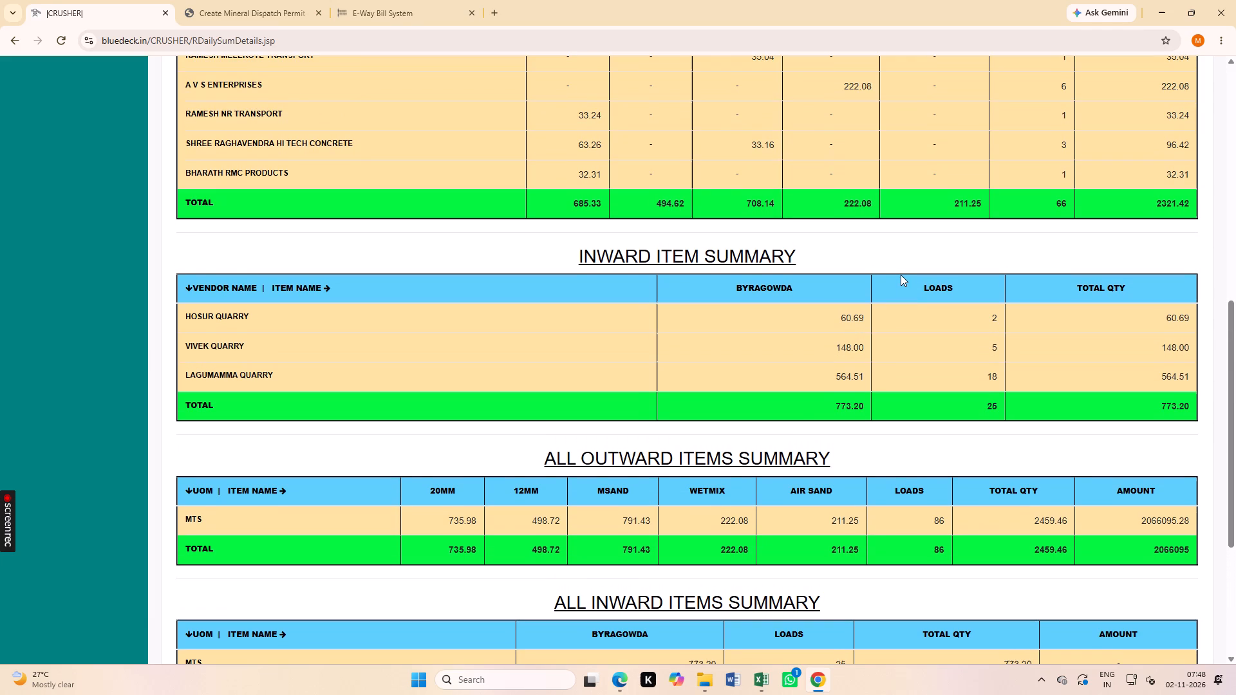
{"action": "scroll", "coordinate": [901, 275], "scroll_direction": "down", "scroll_amount": 1}
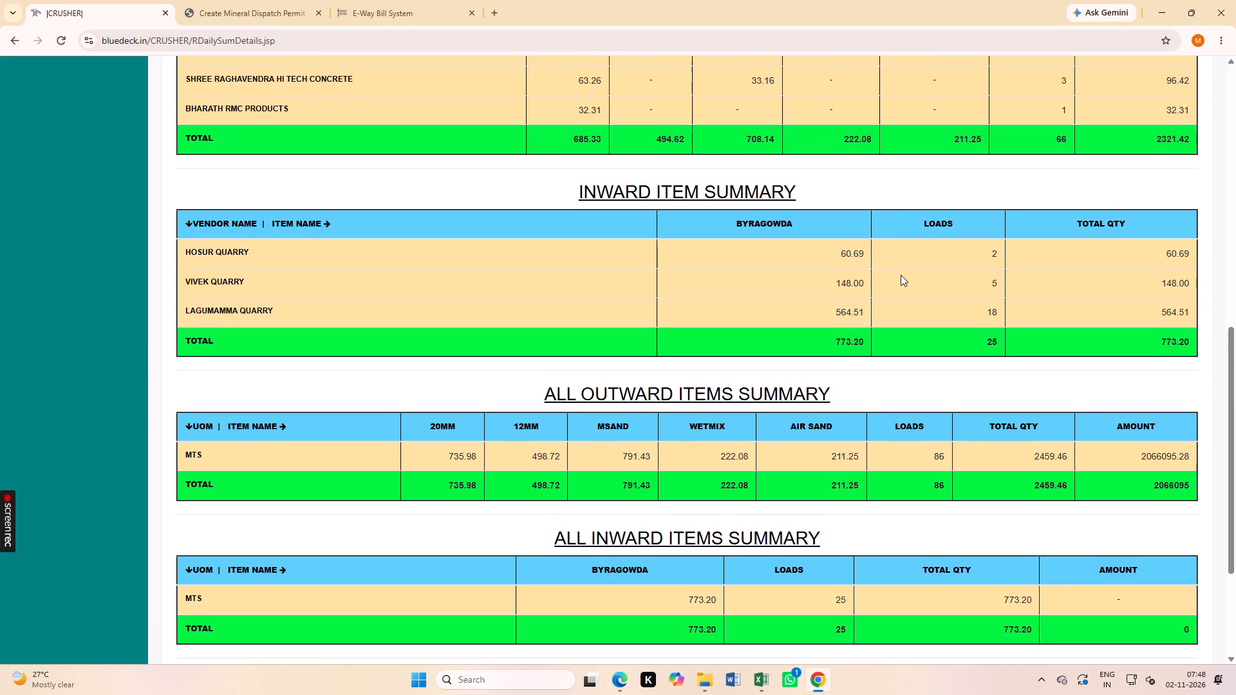
{"action": "scroll", "coordinate": [901, 275], "scroll_direction": "up", "scroll_amount": 6}
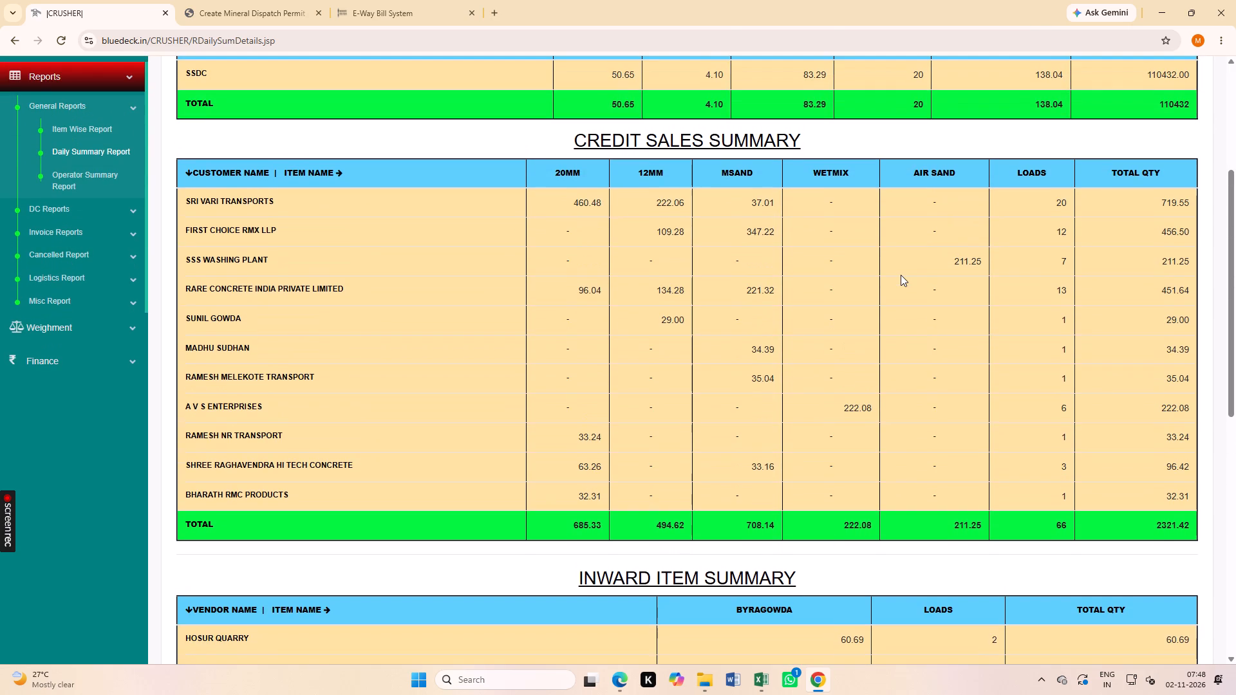
{"action": "scroll", "coordinate": [901, 275], "scroll_direction": "up", "scroll_amount": 1}
{"action": "scroll", "coordinate": [901, 275], "scroll_direction": "down", "scroll_amount": 10}
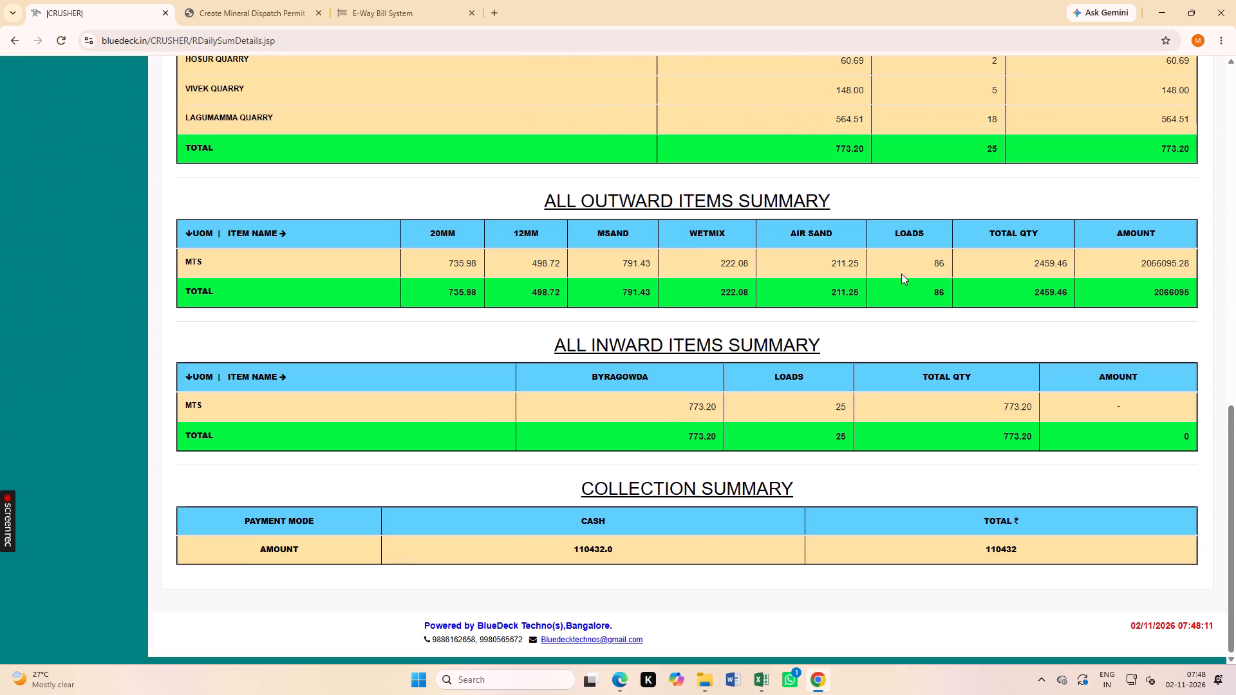
{"action": "scroll", "coordinate": [673, 321], "scroll_direction": "up", "scroll_amount": 2}
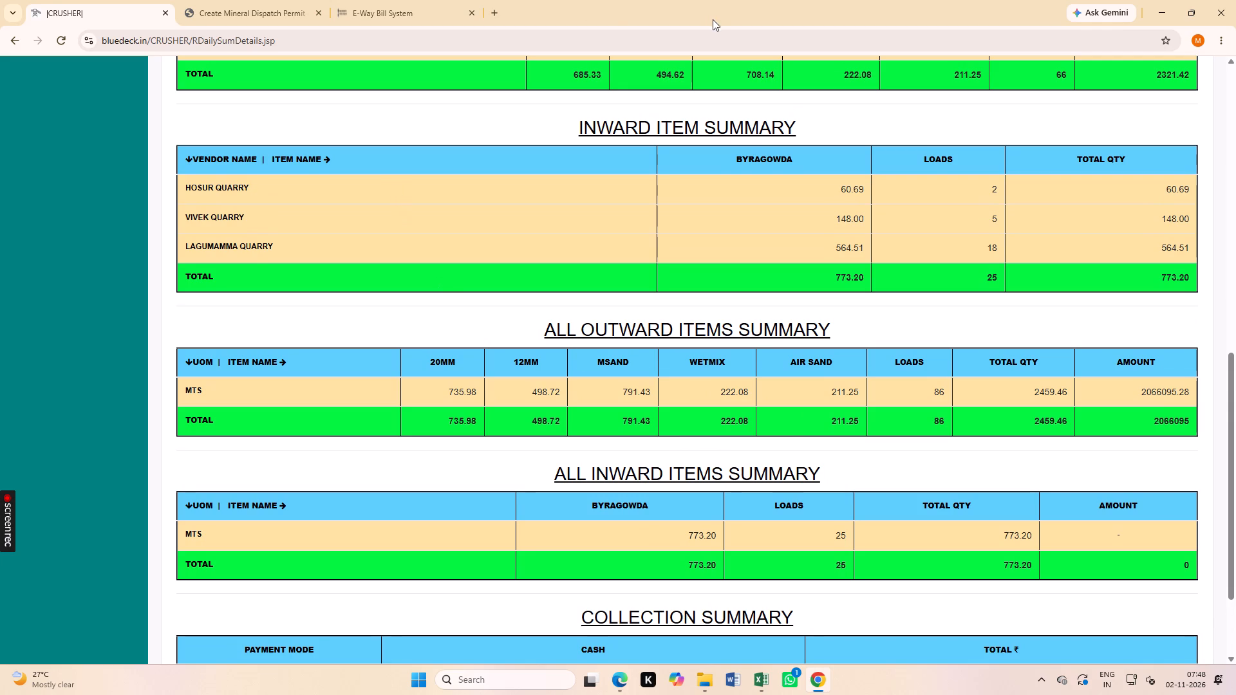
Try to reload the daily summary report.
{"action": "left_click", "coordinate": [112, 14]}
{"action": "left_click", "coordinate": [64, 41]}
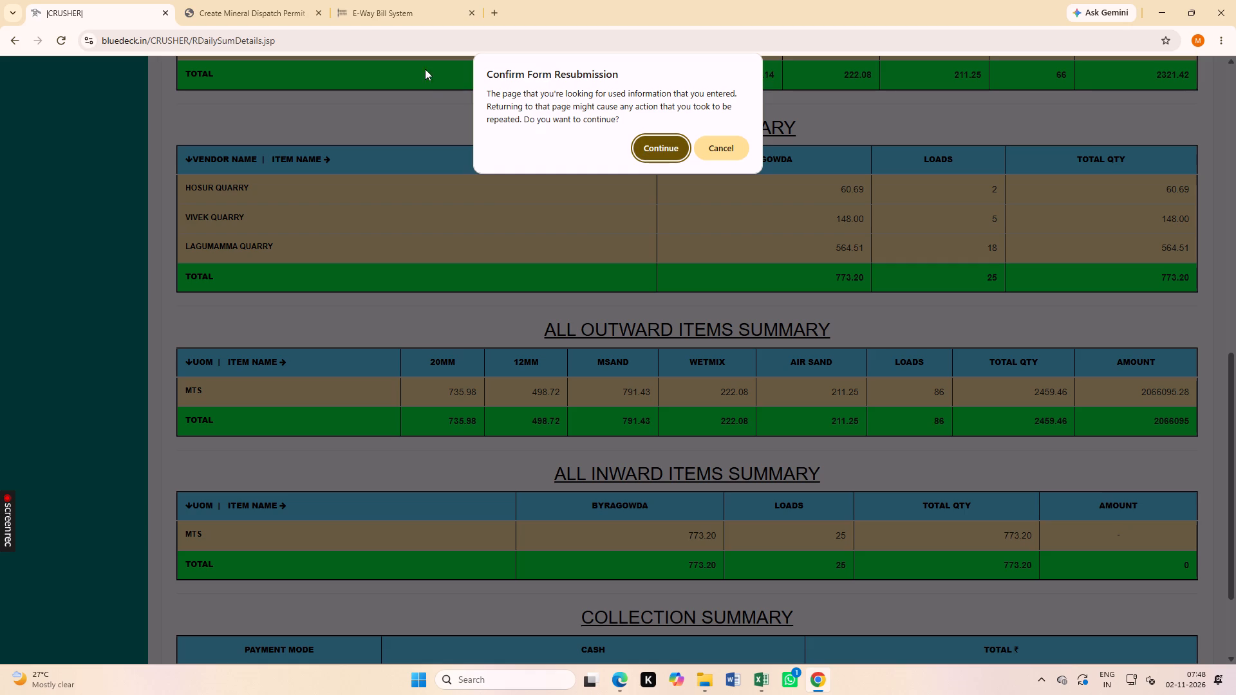
Switch to the Create Mineral Dispatch Permit form and select the SSPP MDP model.
{"action": "left_click", "coordinate": [392, 3]}
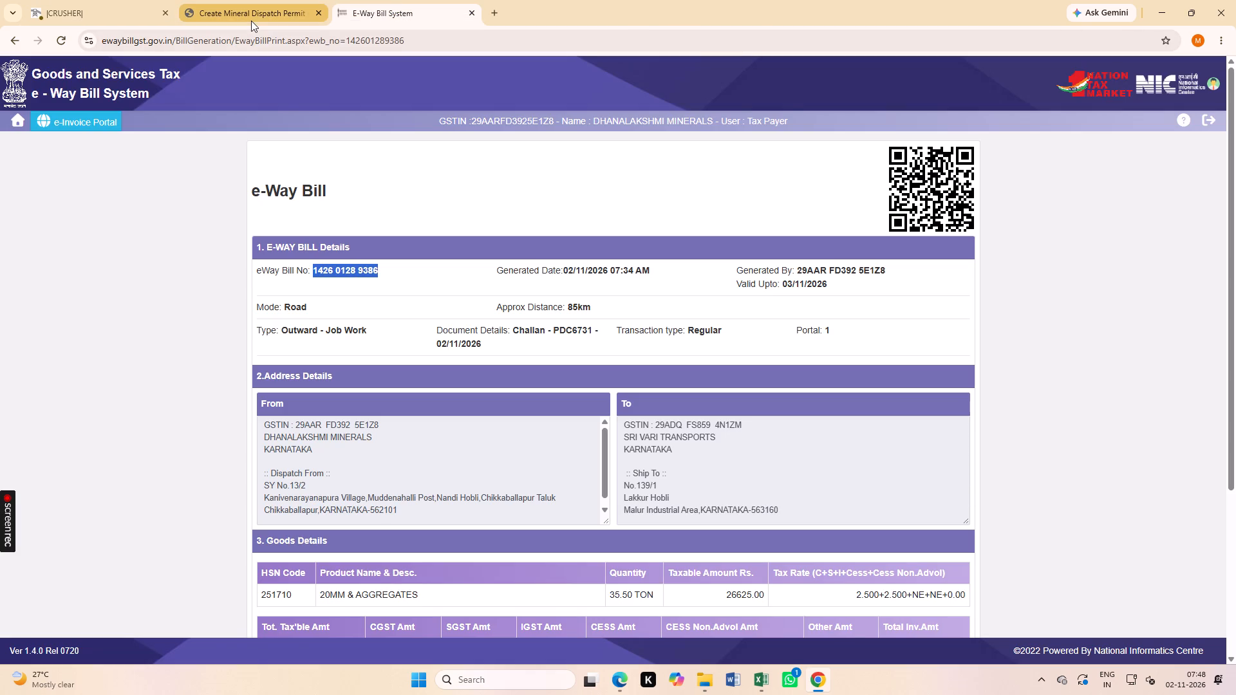
{"action": "left_click", "coordinate": [251, 21]}
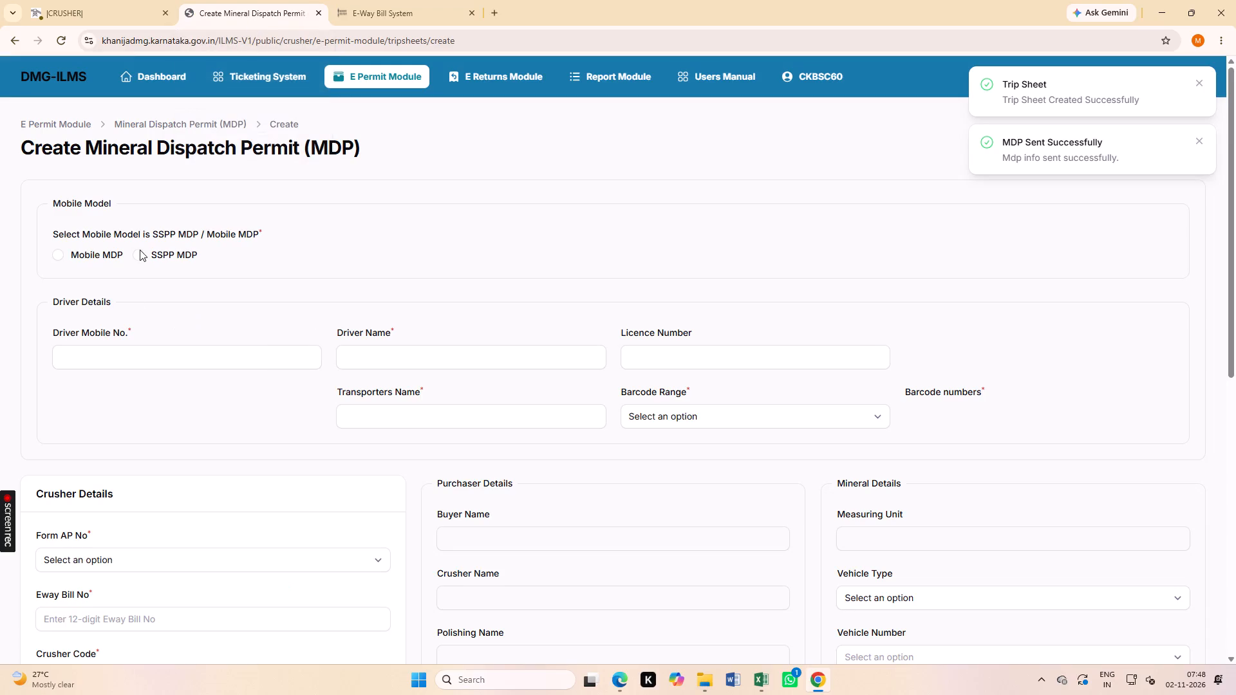
{"action": "left_click", "coordinate": [140, 249]}
Fill in the driver details with the driver's mobile number and the driver name DRIVER.
{"action": "left_click", "coordinate": [180, 358]}
{"action": "left_click", "coordinate": [174, 414]}
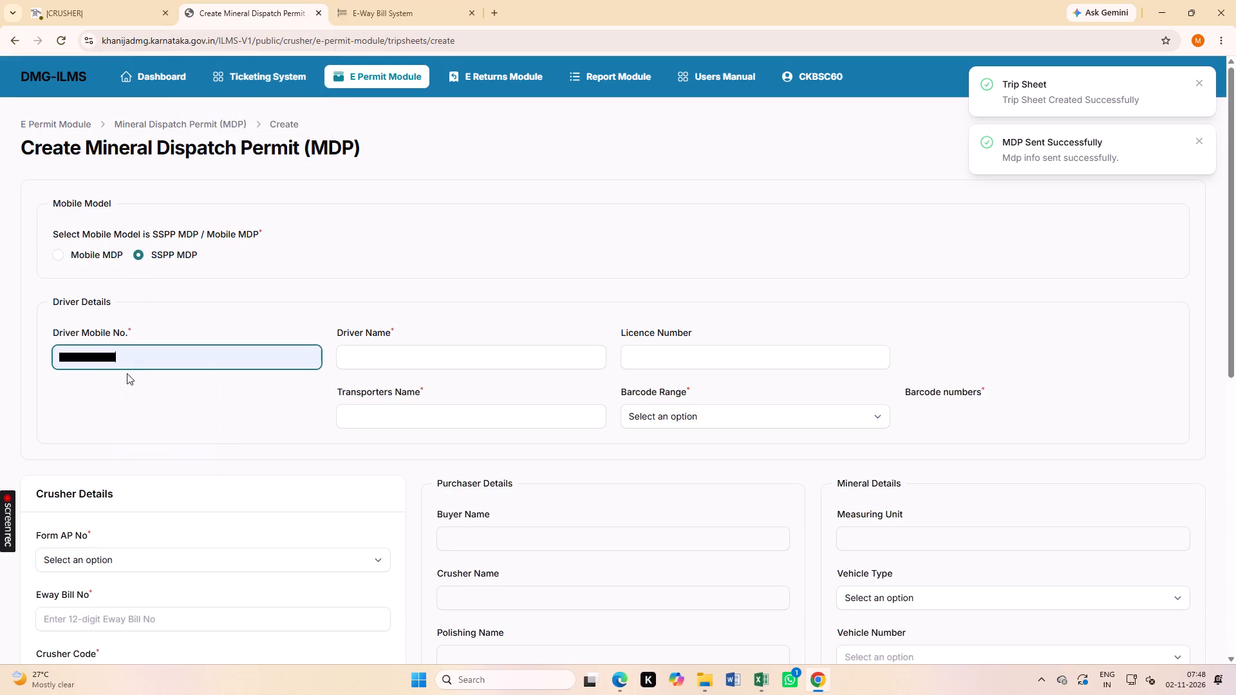
{"action": "left_click_drag", "start_coordinate": [102, 355], "coordinate": [129, 360]}
{"action": "key", "text": "Return"}
{"action": "key", "text": "2"}
{"action": "key", "text": "Return"}
{"action": "key", "text": "2"}
{"action": "left_click", "coordinate": [420, 362]}
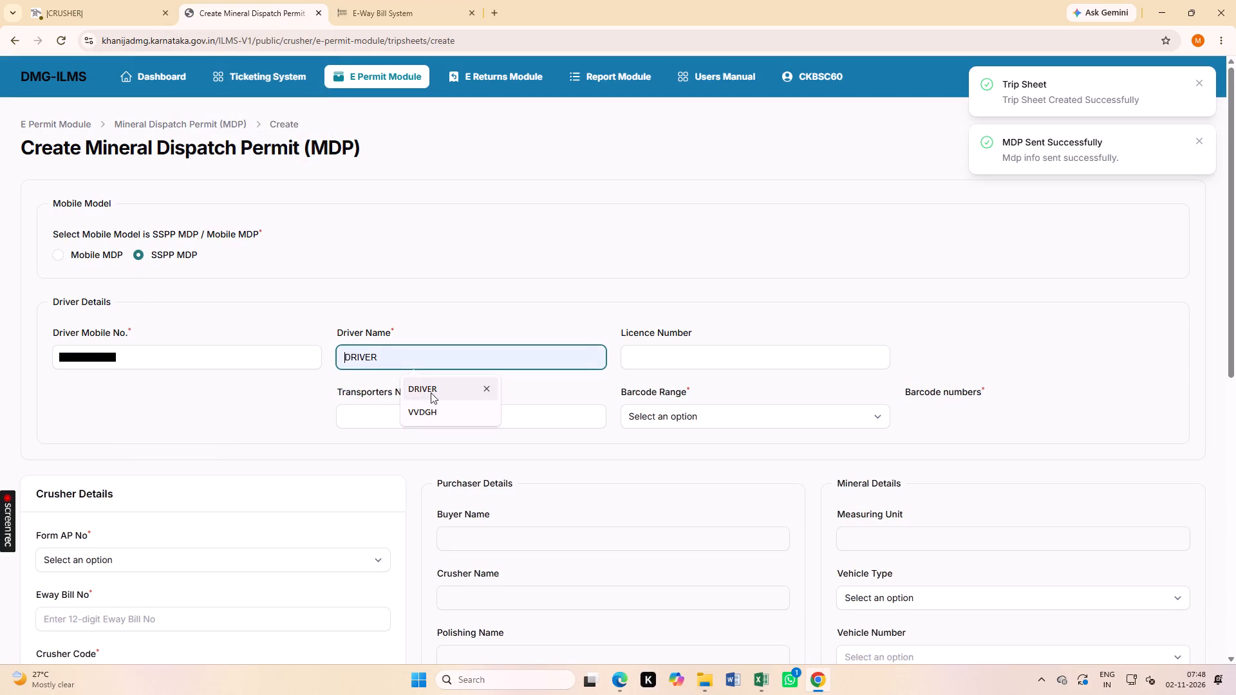
{"action": "left_click", "coordinate": [431, 393]}
{"action": "left_click", "coordinate": [678, 417]}
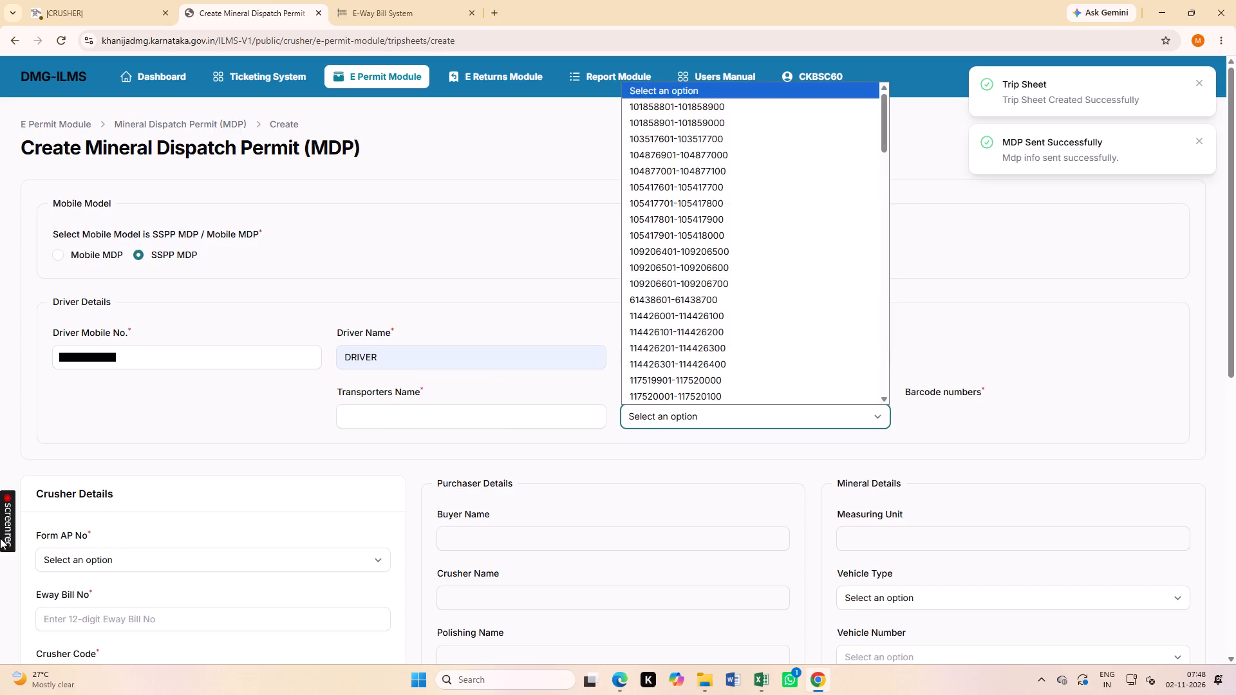
{"action": "left_click", "coordinate": [98, 431]}
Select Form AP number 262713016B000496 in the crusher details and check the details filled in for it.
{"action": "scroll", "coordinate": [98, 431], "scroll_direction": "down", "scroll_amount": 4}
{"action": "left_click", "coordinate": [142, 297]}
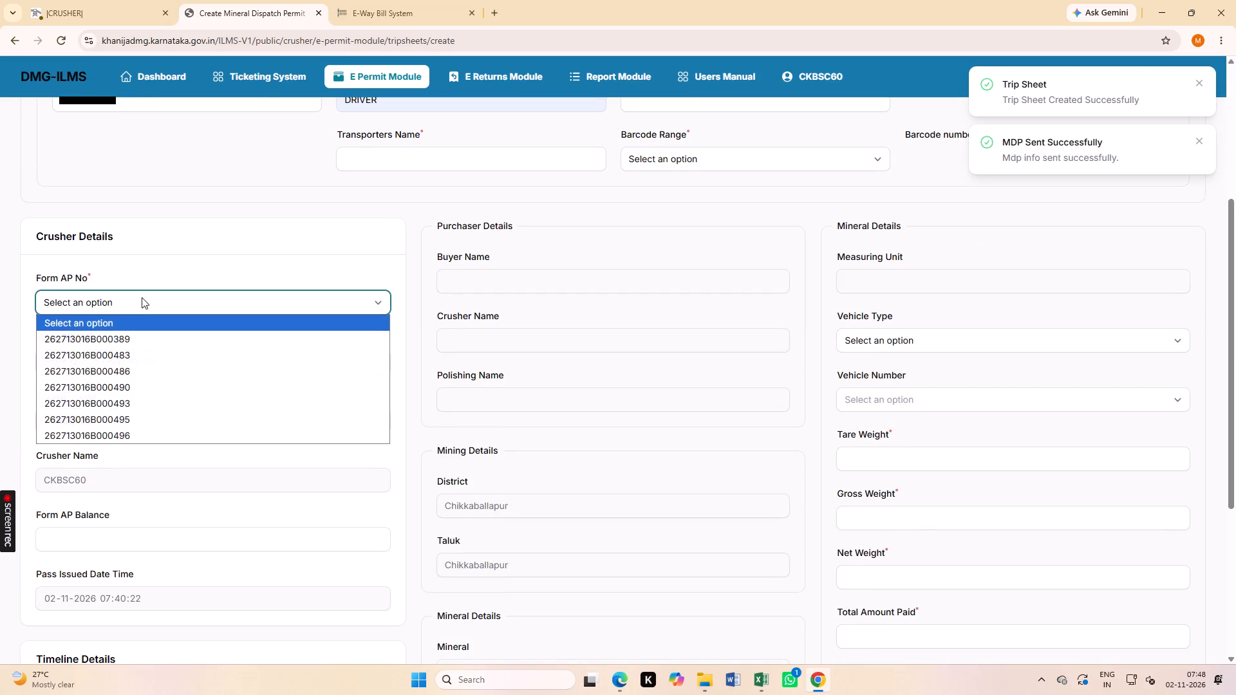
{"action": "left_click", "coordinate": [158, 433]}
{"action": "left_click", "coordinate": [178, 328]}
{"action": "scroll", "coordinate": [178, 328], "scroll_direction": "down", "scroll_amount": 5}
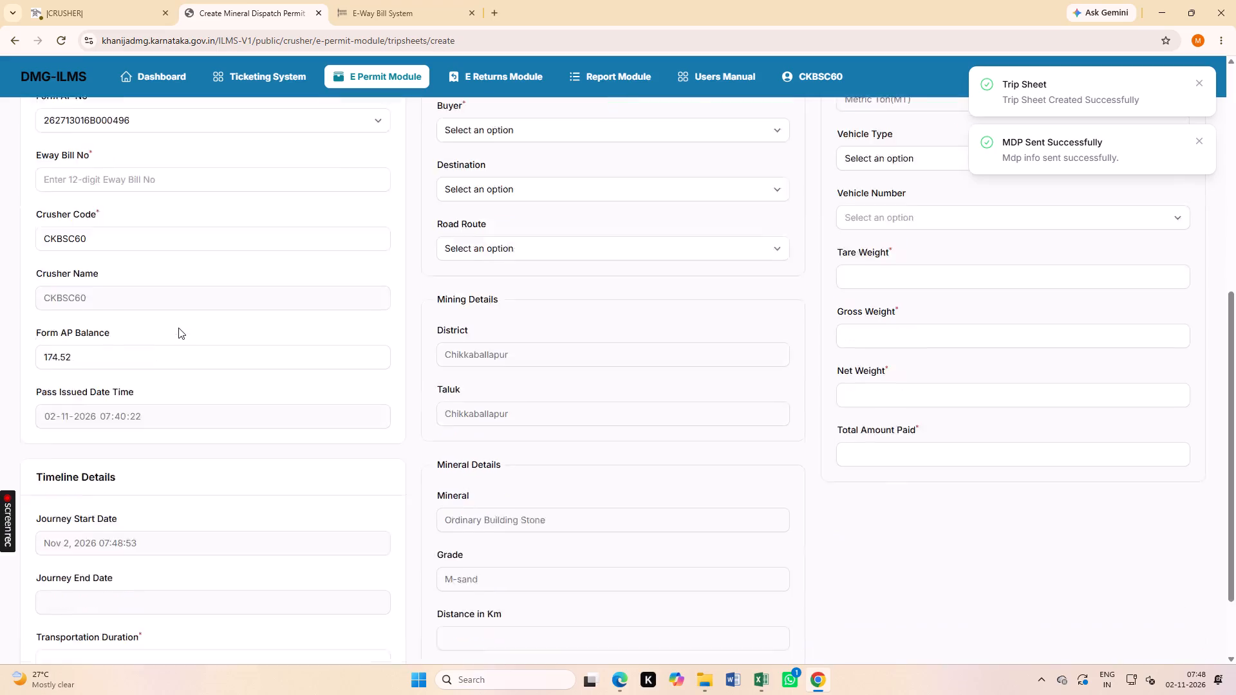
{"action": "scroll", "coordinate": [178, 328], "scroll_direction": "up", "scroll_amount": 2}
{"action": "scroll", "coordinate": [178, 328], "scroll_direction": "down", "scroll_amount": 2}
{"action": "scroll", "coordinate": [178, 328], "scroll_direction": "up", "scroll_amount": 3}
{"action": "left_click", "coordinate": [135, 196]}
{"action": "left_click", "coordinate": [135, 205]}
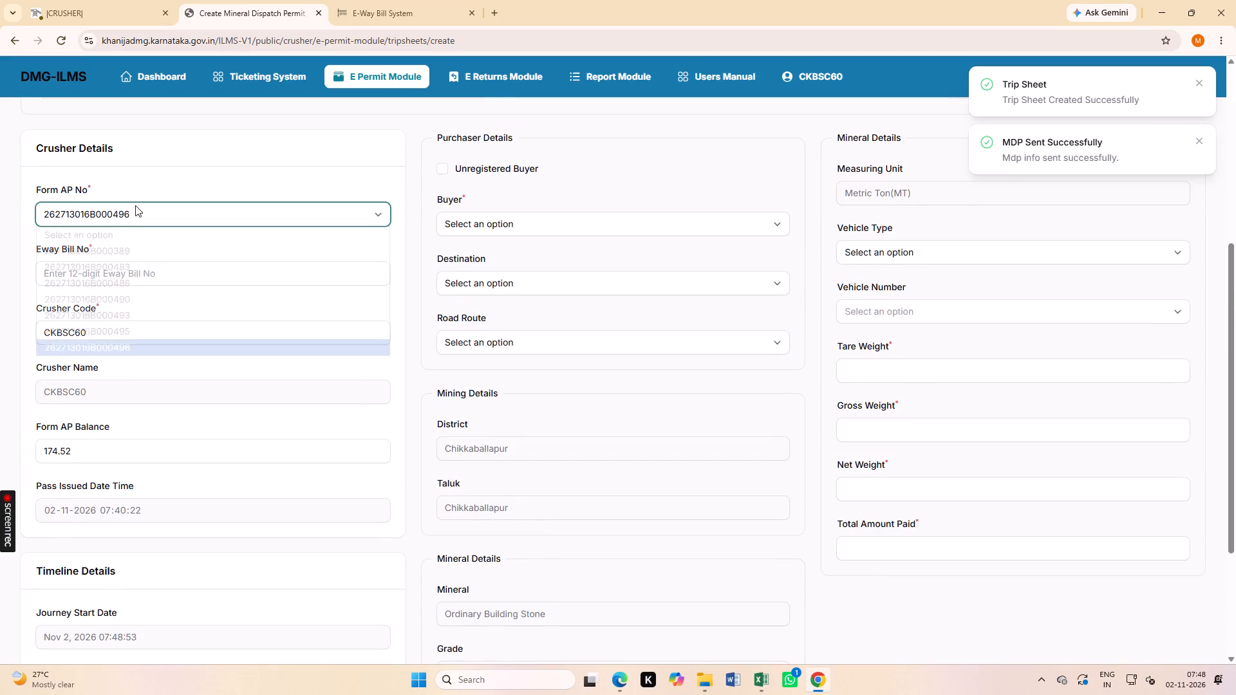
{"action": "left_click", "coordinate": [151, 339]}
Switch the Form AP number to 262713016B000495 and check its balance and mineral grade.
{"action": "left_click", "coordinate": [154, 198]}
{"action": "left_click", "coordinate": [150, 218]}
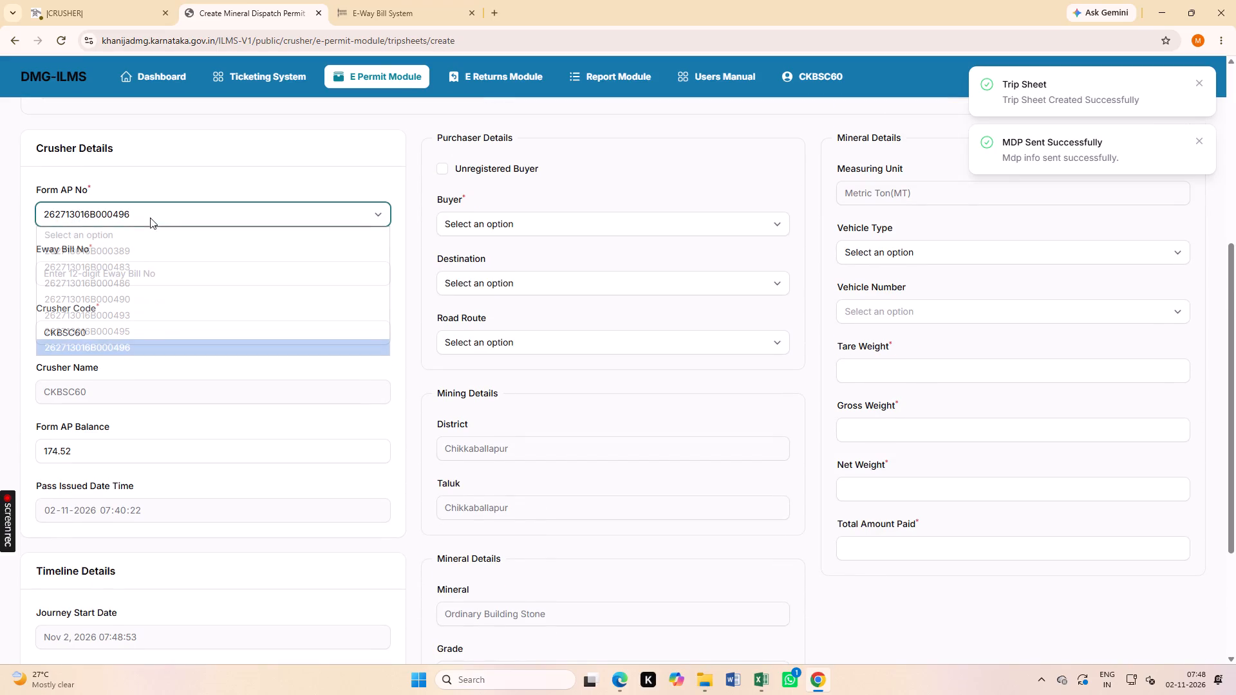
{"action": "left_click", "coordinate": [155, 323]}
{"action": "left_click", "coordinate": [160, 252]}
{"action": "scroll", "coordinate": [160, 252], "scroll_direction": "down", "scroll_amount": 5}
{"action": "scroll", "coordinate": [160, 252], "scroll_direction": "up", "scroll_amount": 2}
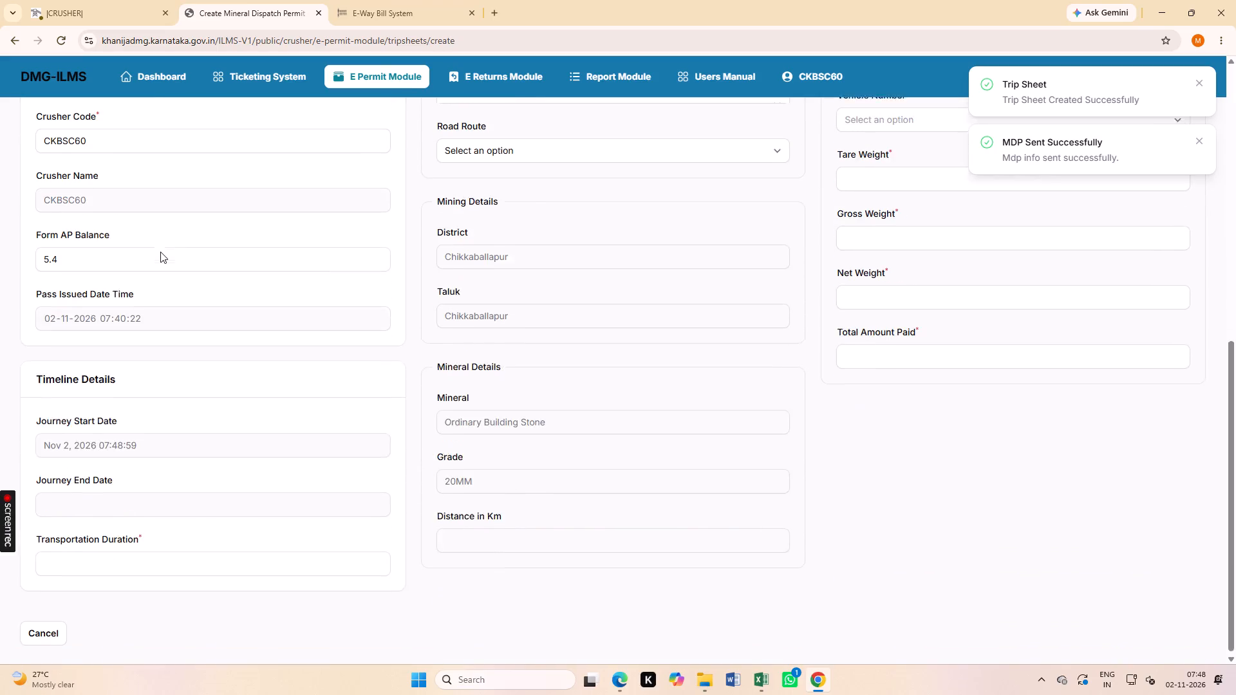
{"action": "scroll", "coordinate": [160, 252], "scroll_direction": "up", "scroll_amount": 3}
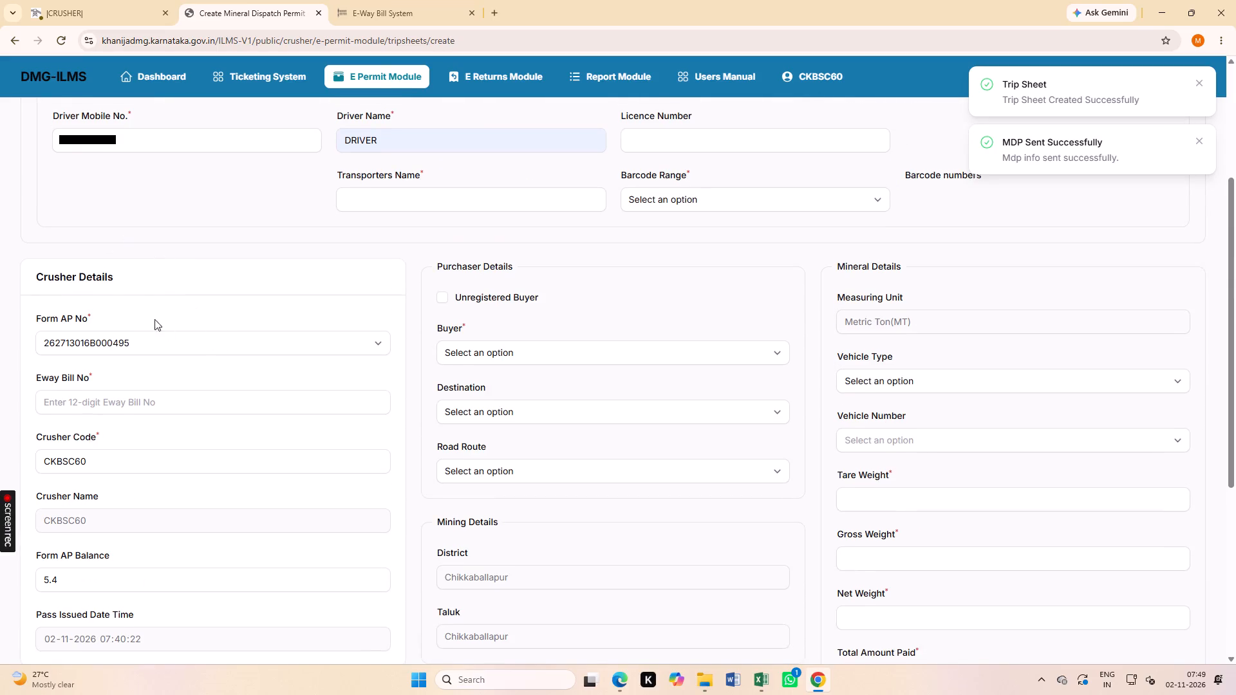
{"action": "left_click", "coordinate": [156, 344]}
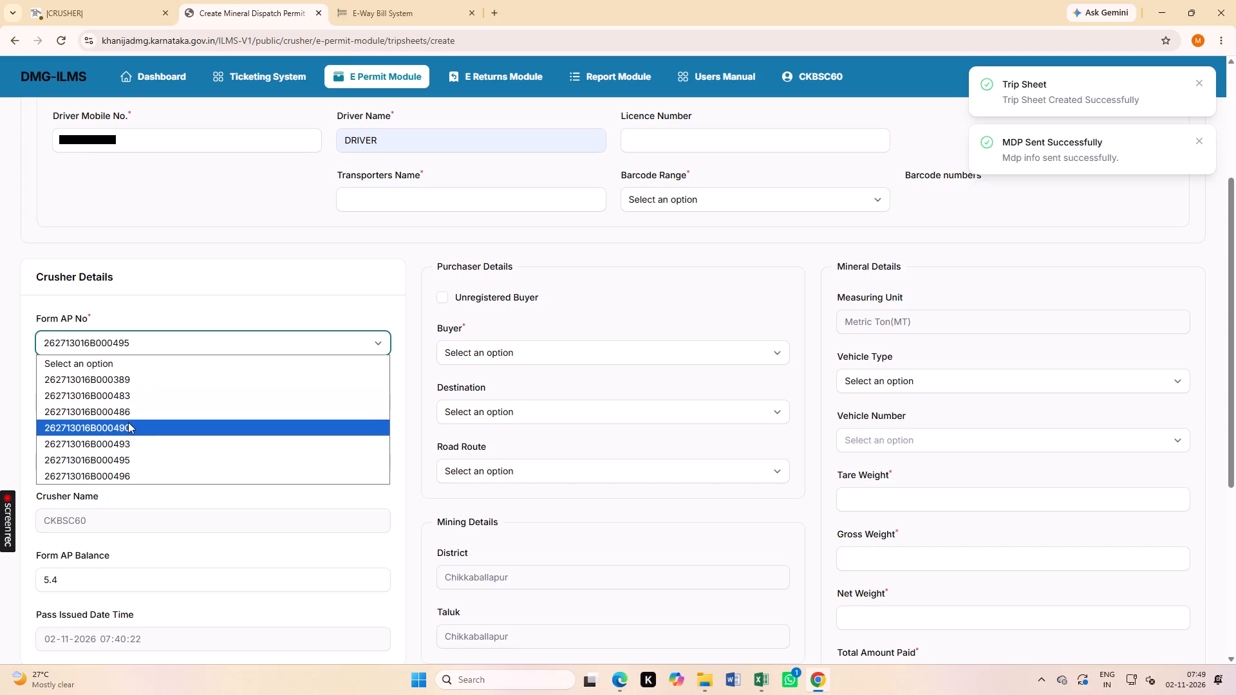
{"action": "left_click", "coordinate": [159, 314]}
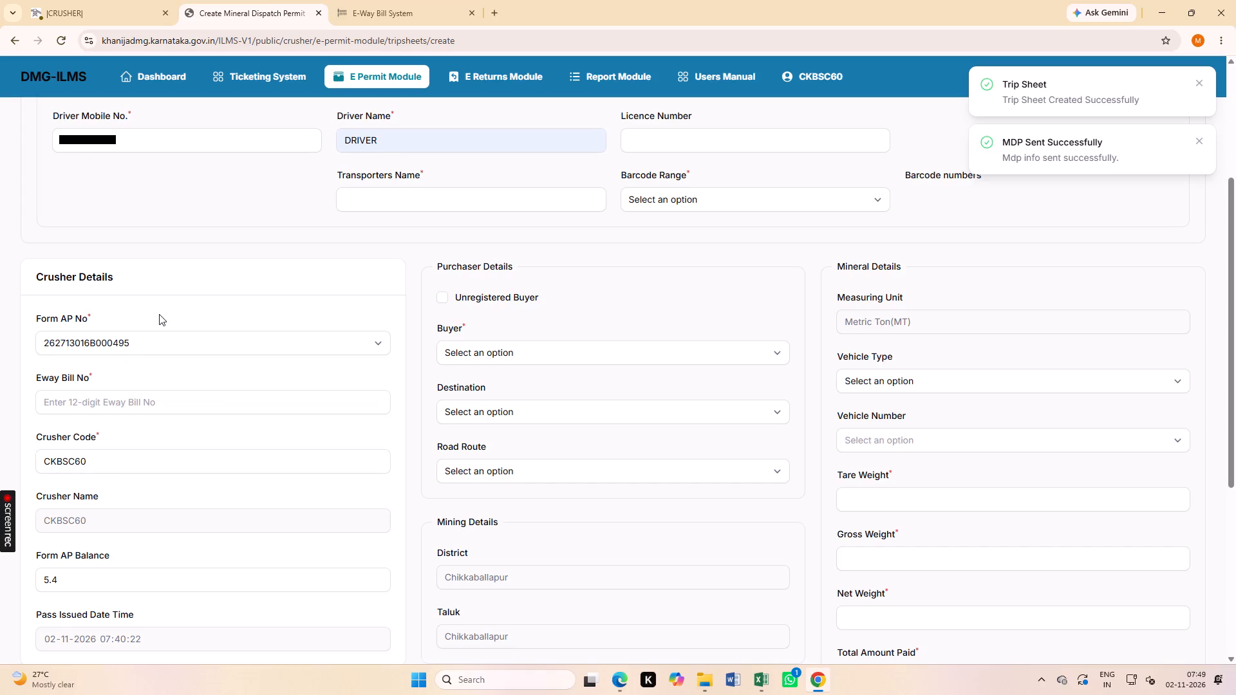
{"action": "left_click", "coordinate": [148, 348]}
{"action": "left_click", "coordinate": [156, 473]}
{"action": "left_click", "coordinate": [171, 378]}
{"action": "scroll", "coordinate": [176, 405], "scroll_direction": "down", "scroll_amount": 5}
{"action": "scroll", "coordinate": [176, 405], "scroll_direction": "up", "scroll_amount": 4}
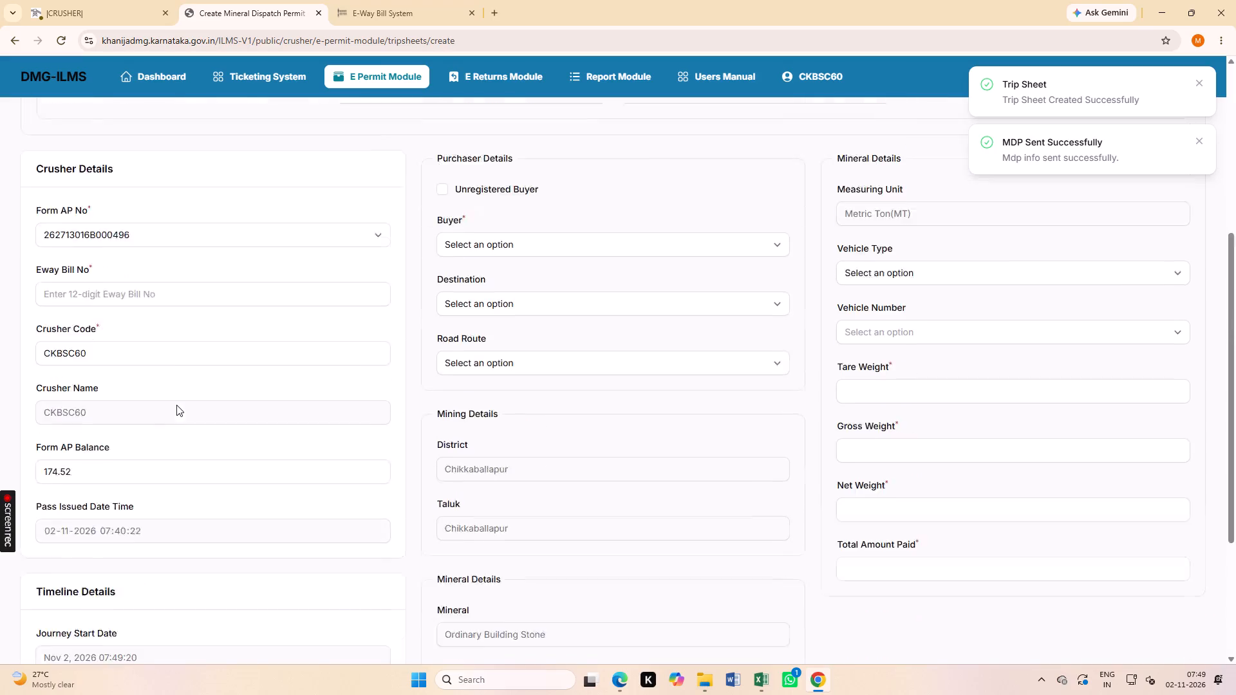
{"action": "scroll", "coordinate": [176, 405], "scroll_direction": "up", "scroll_amount": 1}
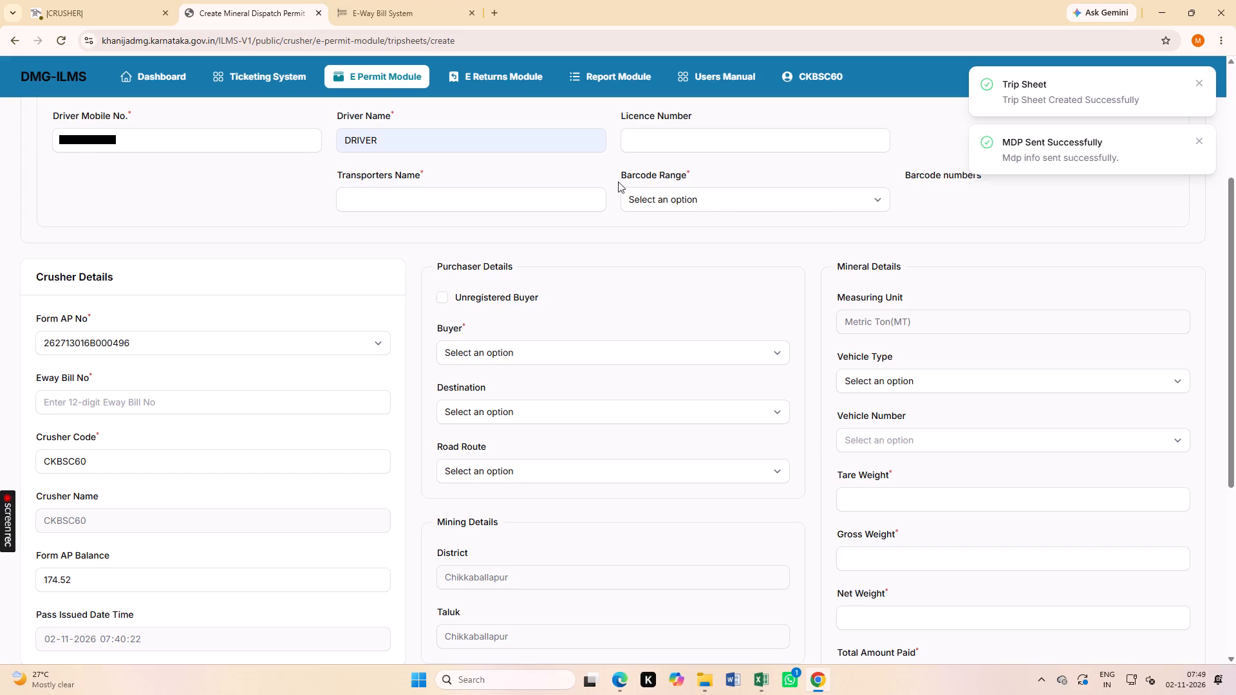
Mark the purchaser as an unregistered buyer named RARE CONCRETE INDIA PVT LTD with an all-zero ten-digit placeholder mobile number.
{"action": "left_click", "coordinate": [440, 297]}
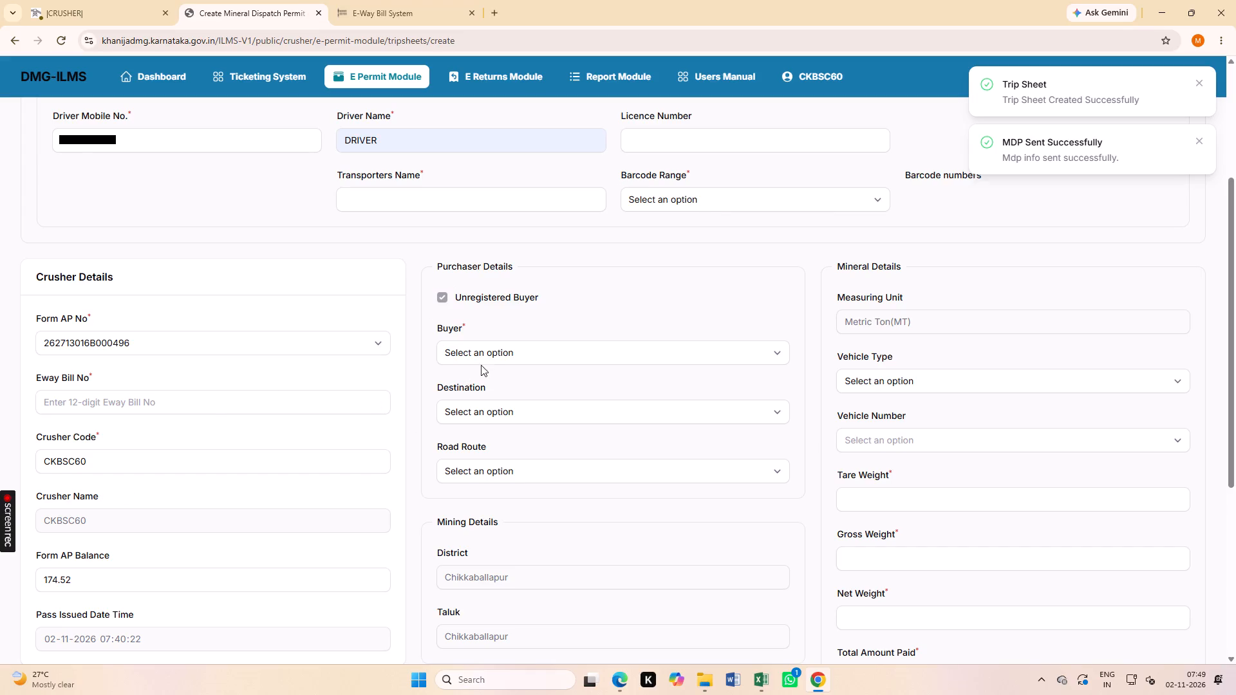
{"action": "left_click", "coordinate": [488, 355]}
{"action": "left_click", "coordinate": [552, 399]}
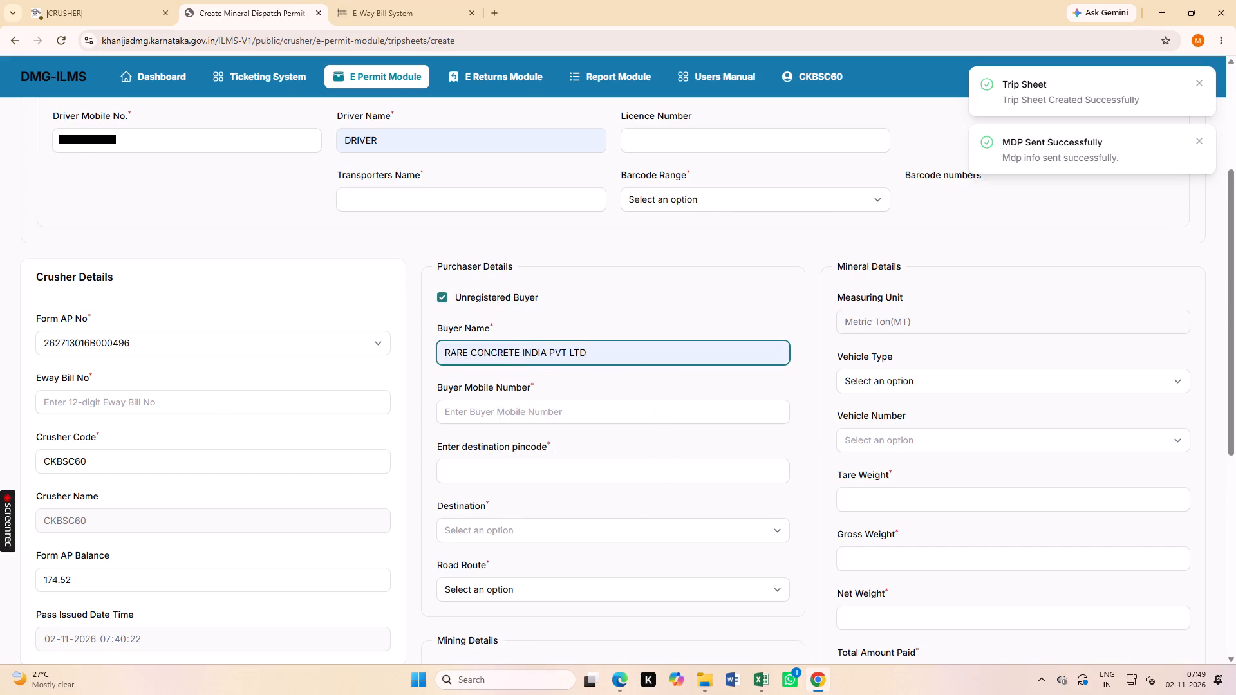
{"action": "left_click", "coordinate": [547, 403]}
{"action": "key", "text": "0"}
{"action": "key", "text": "0"}
{"action": "key", "text": "0"}
{"action": "key", "text": "0"}
{"action": "key", "text": "0"}
{"action": "key", "text": "0"}
{"action": "key", "text": "0"}
{"action": "key", "text": "0"}
{"action": "key", "text": "0"}
{"action": "key", "text": "0"}
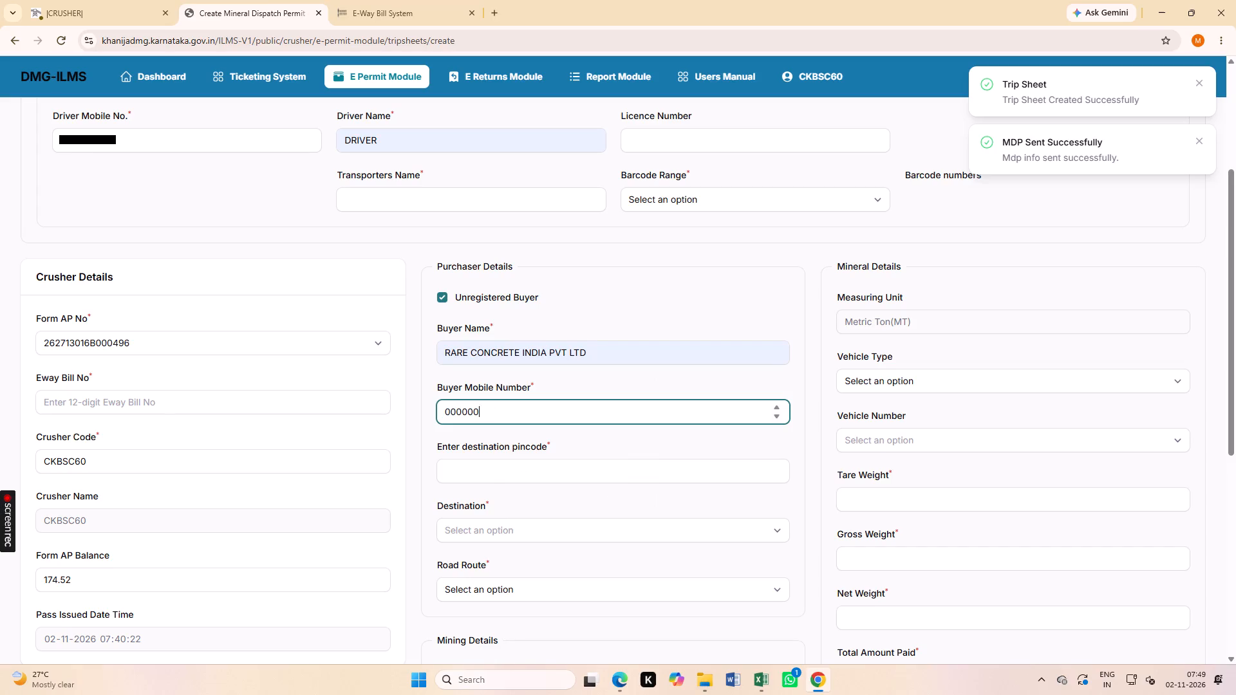
Enter destination pincode 560064 and choose Rajanukunte - 560064 as the destination.
{"action": "left_click", "coordinate": [556, 468]}
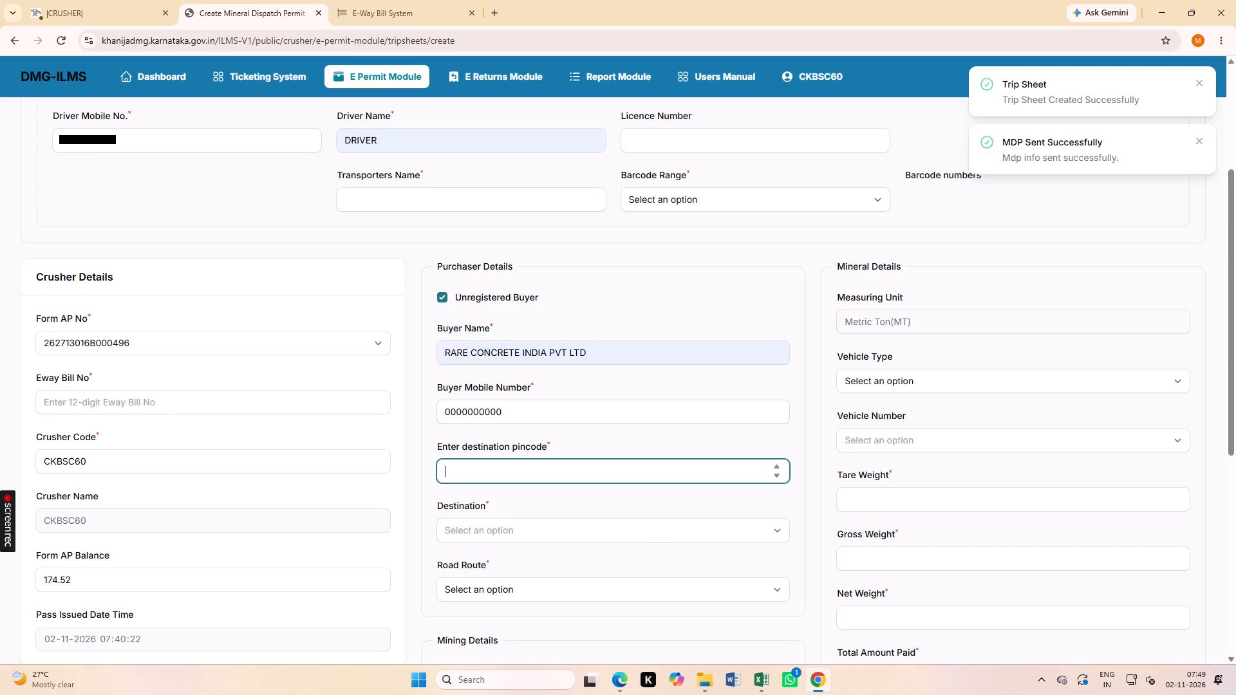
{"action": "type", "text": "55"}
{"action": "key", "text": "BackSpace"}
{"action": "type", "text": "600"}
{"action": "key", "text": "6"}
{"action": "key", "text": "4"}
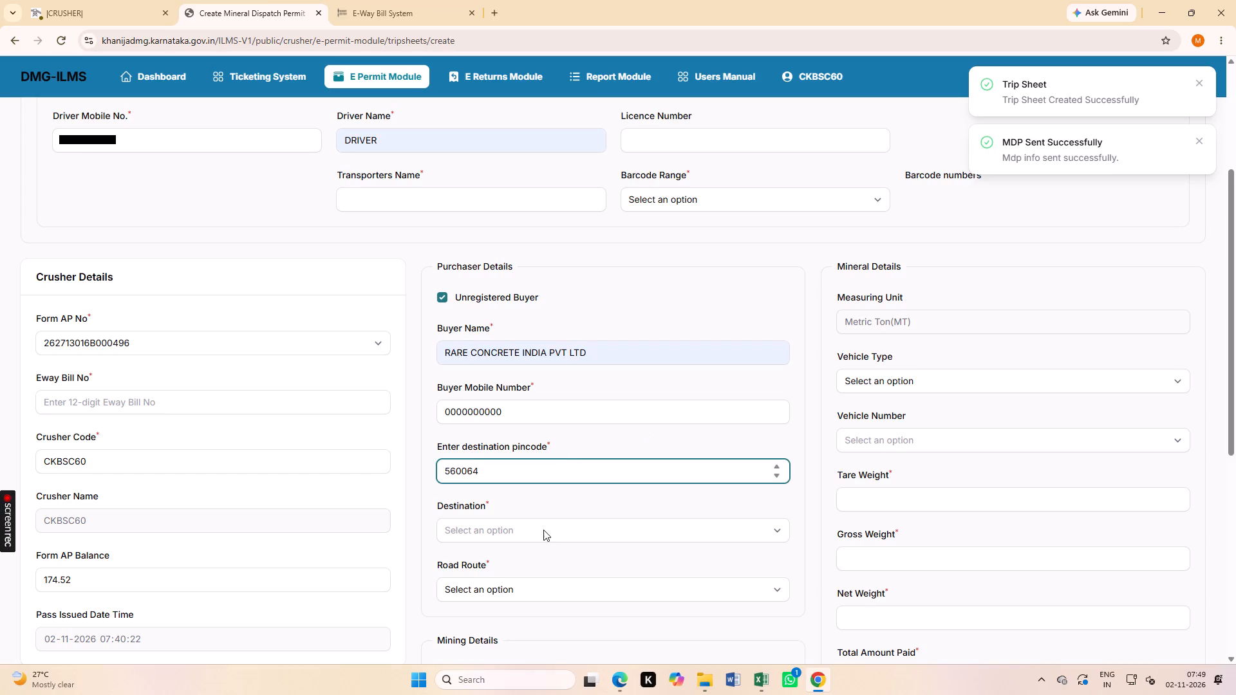
{"action": "left_click", "coordinate": [543, 530]}
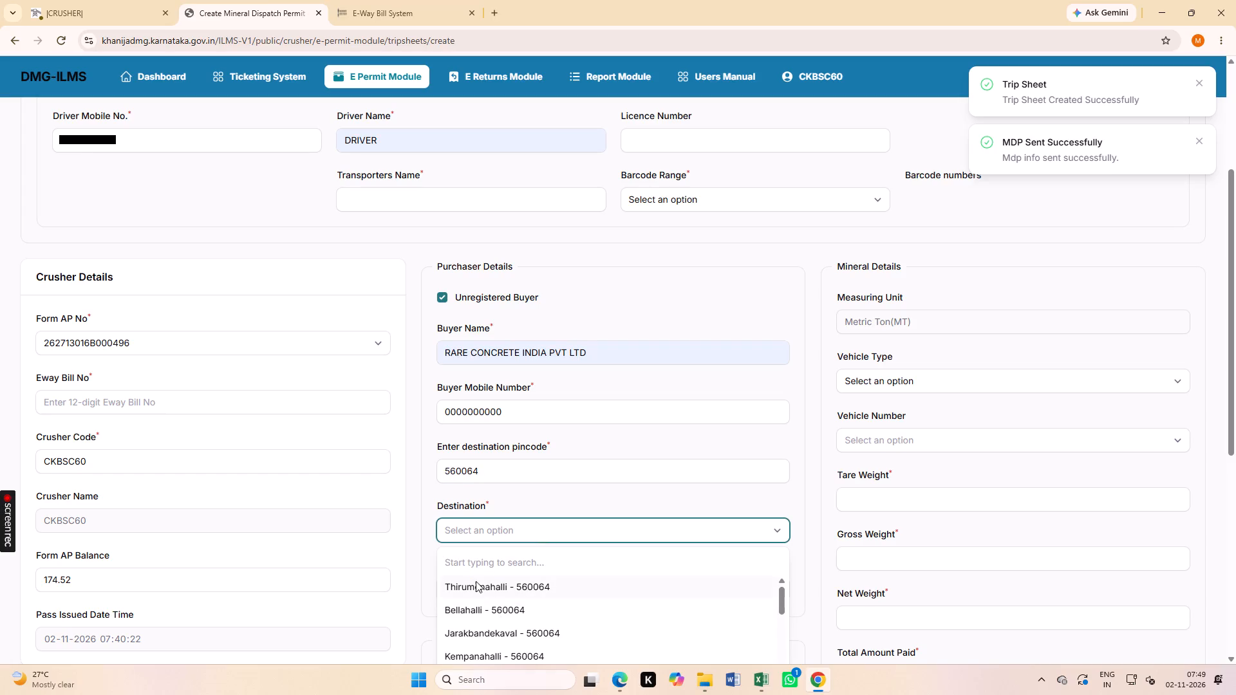
{"action": "key", "text": "r"}
{"action": "type", "text": "AJ"}
{"action": "left_click", "coordinate": [494, 581]}
{"action": "left_click", "coordinate": [561, 532]}
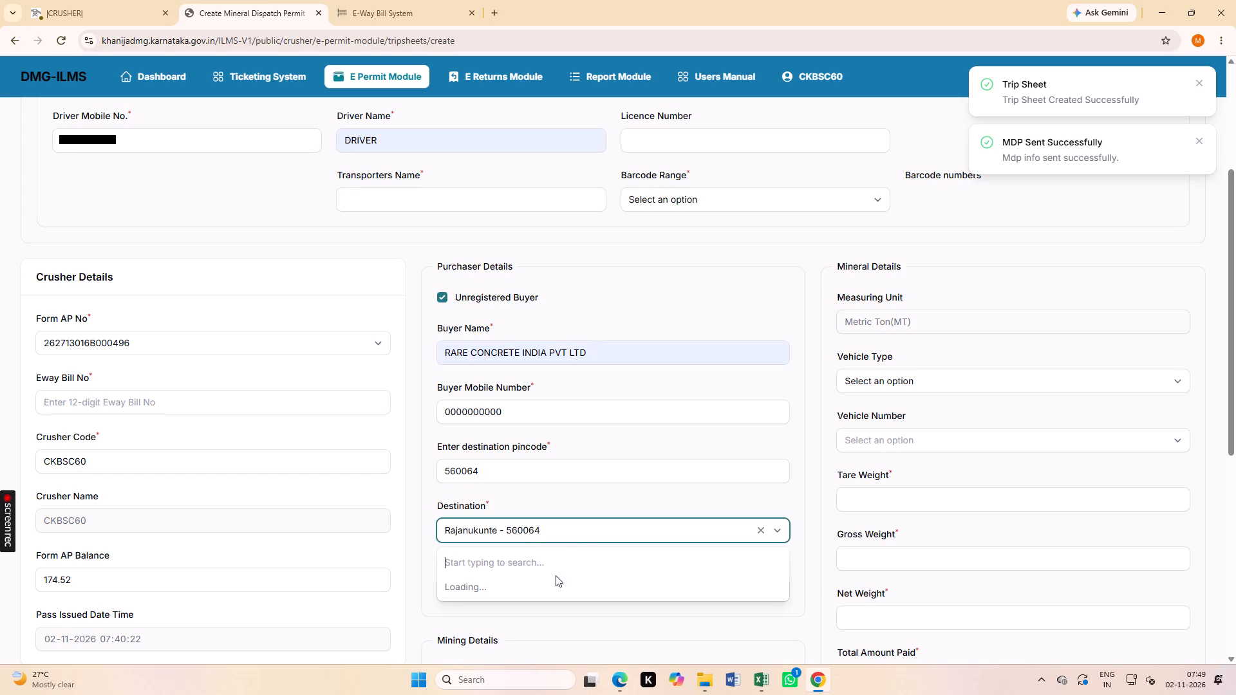
{"action": "left_click", "coordinate": [514, 625]}
Choose the road route from Chikkaballapur, Kanivenarayanapura to Bangalore for the purchaser's delivery.
{"action": "left_click", "coordinate": [523, 597]}
{"action": "left_click", "coordinate": [528, 628]}
{"action": "left_click", "coordinate": [528, 621]}
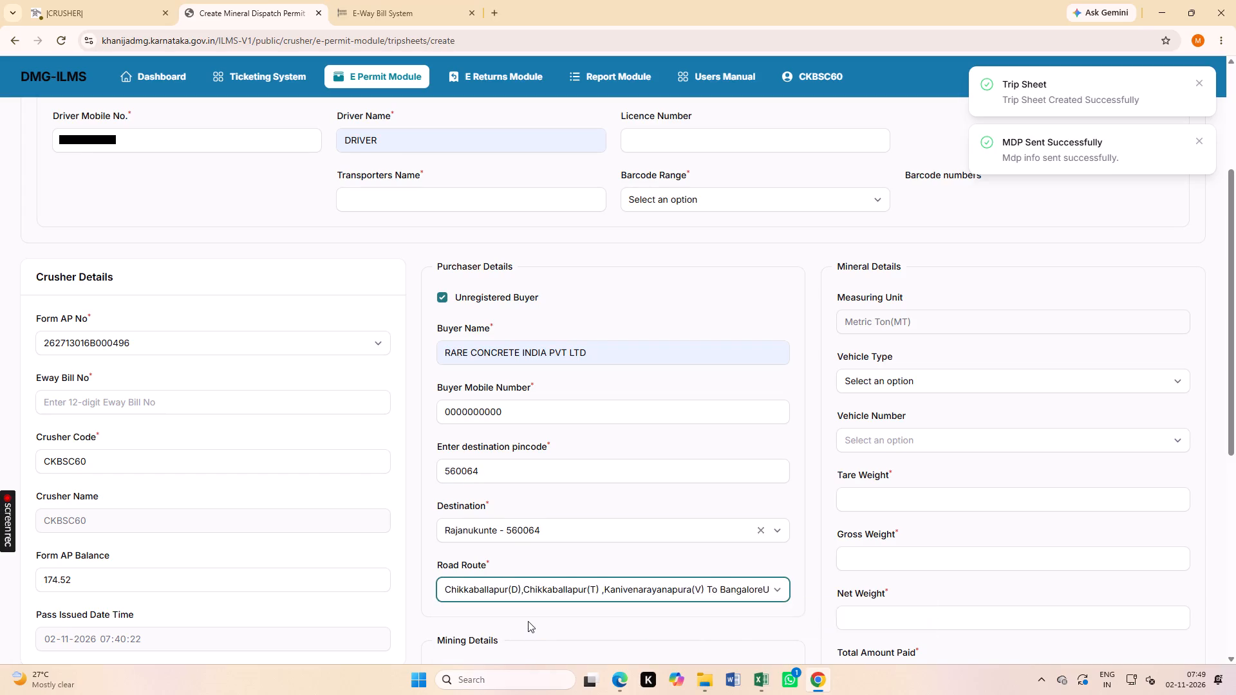
{"action": "left_click", "coordinate": [923, 387]}
{"action": "left_click", "coordinate": [917, 465]}
{"action": "left_click", "coordinate": [918, 445]}
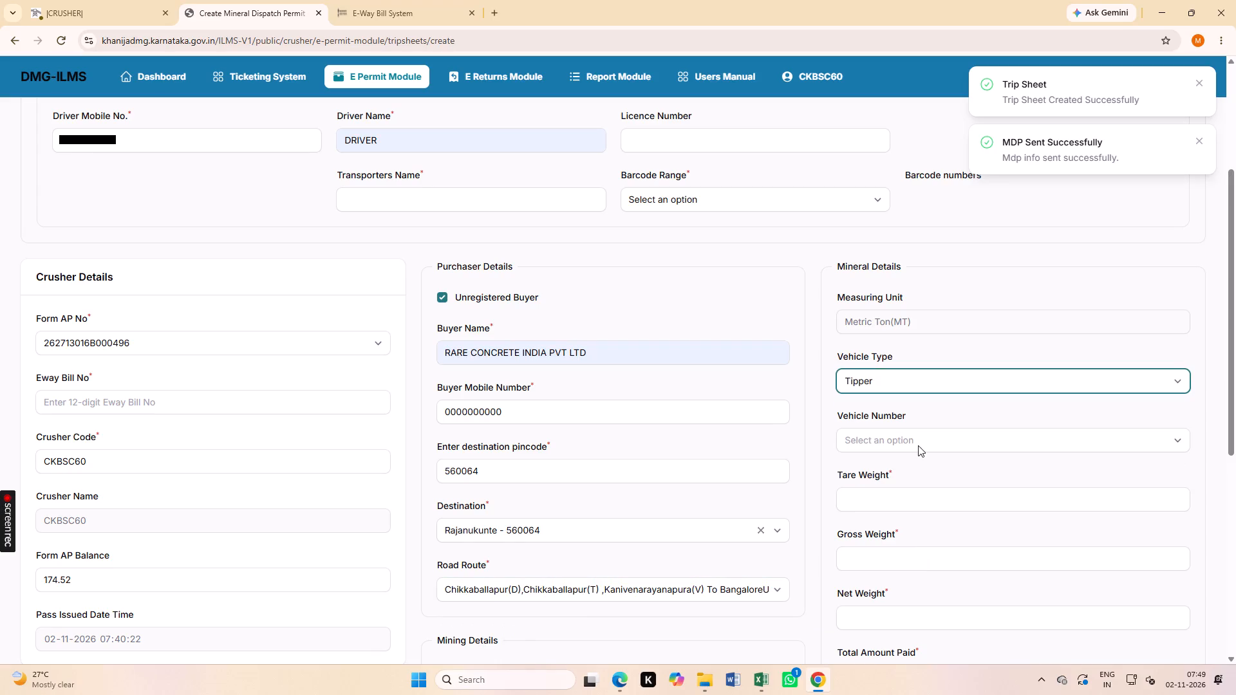
{"action": "left_click", "coordinate": [926, 437]}
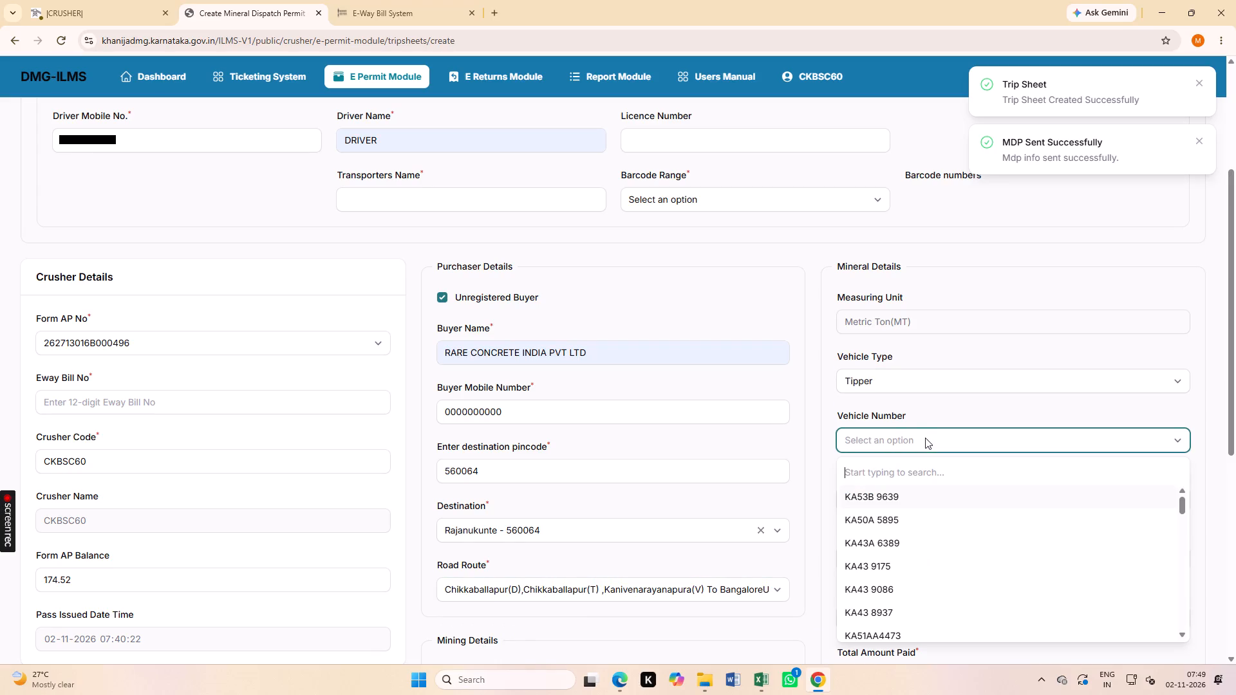
{"action": "key", "text": "4"}
{"action": "key", "text": "6"}
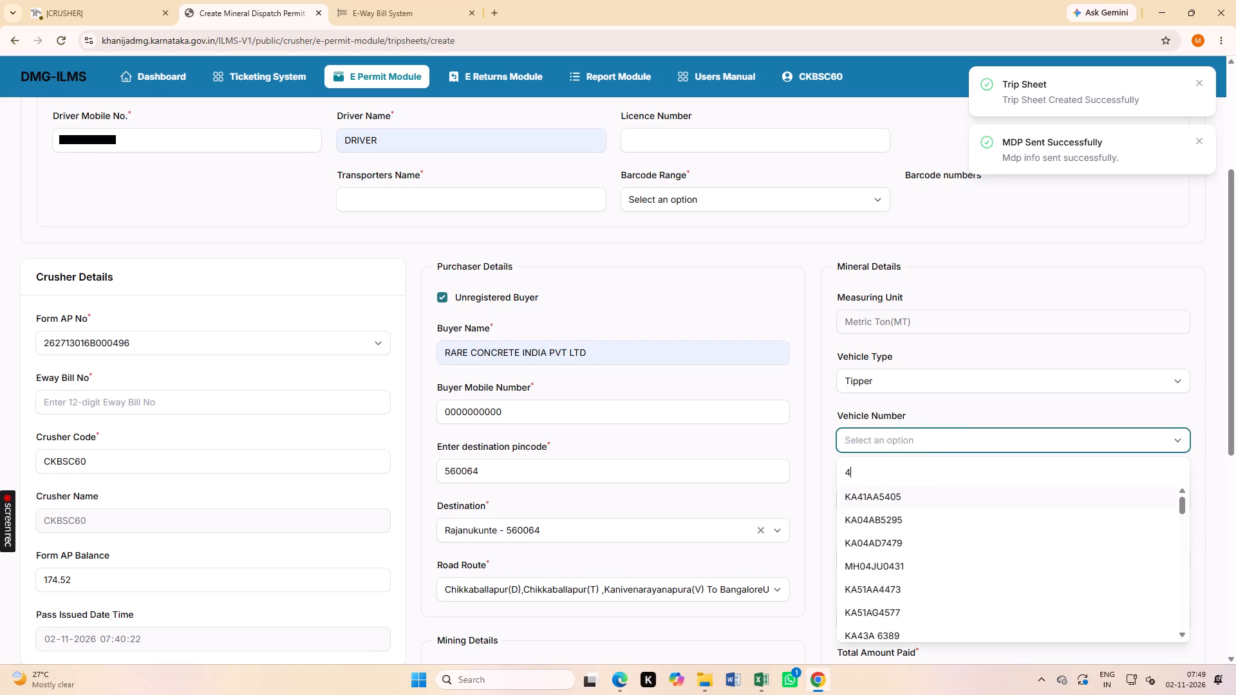
{"action": "key", "text": "0"}
{"action": "key", "text": "6"}
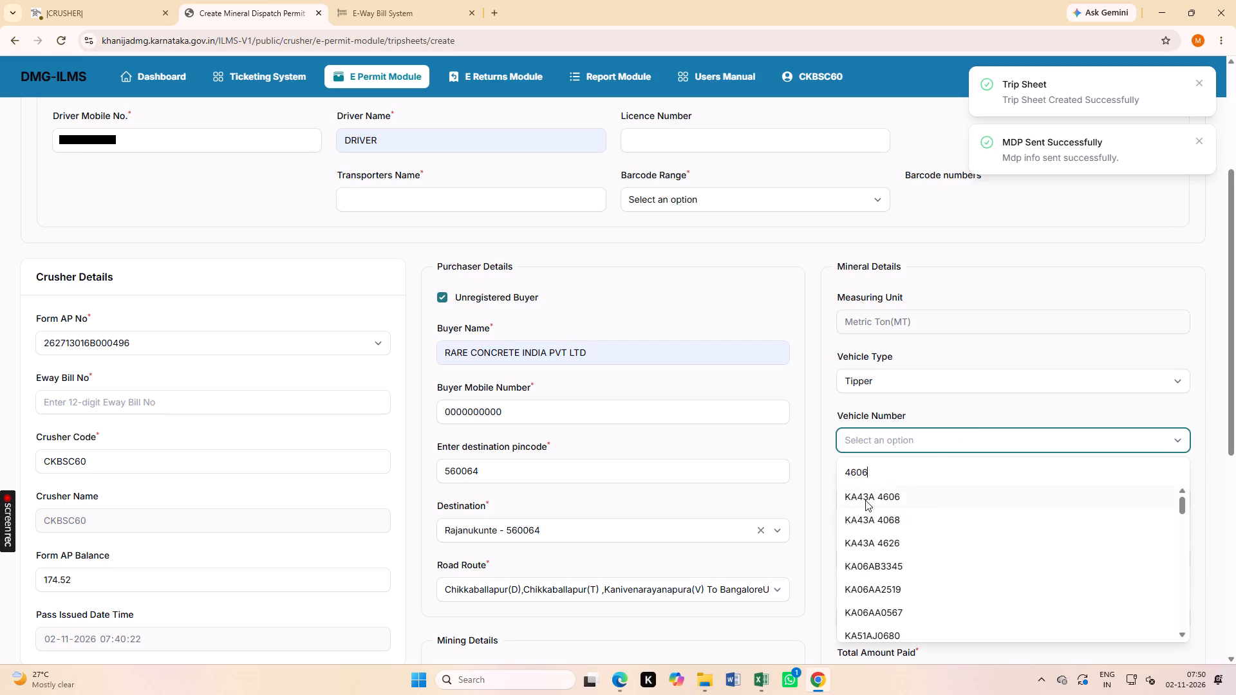
{"action": "left_click", "coordinate": [865, 499]}
Set the gross weight to 44.48 metric tons and look over the rest of the form.
{"action": "left_click", "coordinate": [873, 555]}
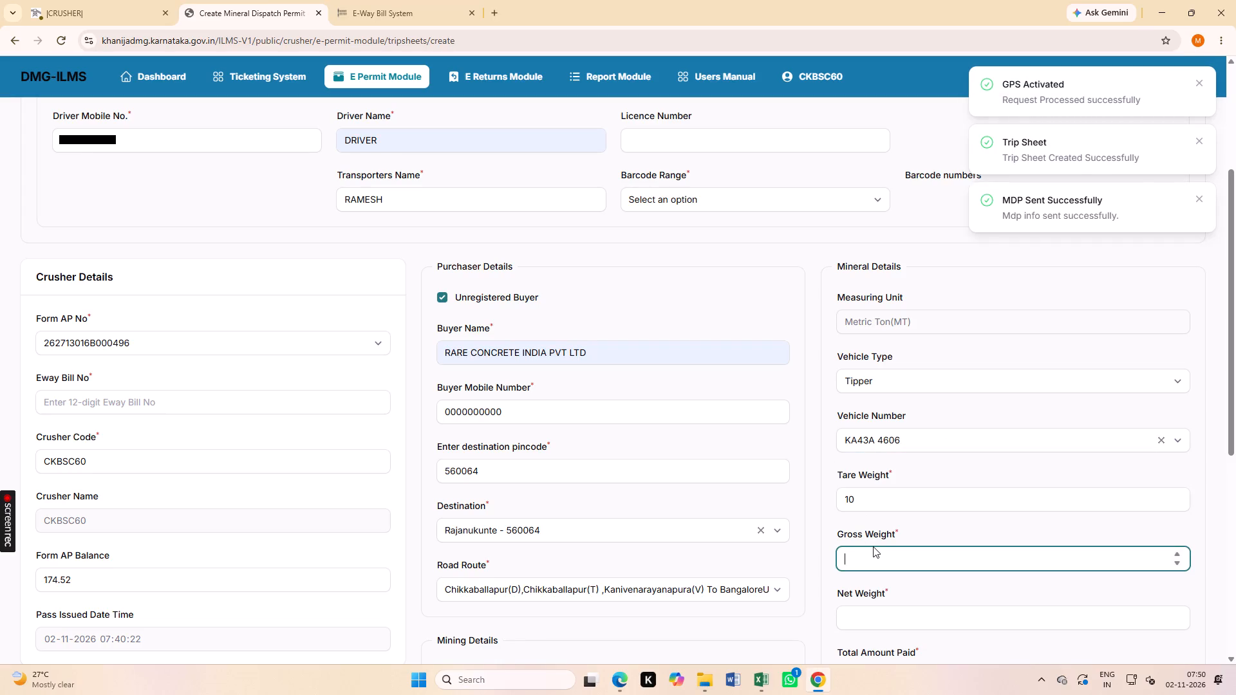
{"action": "type", "text": "44.48"}
{"action": "left_click", "coordinate": [888, 525]}
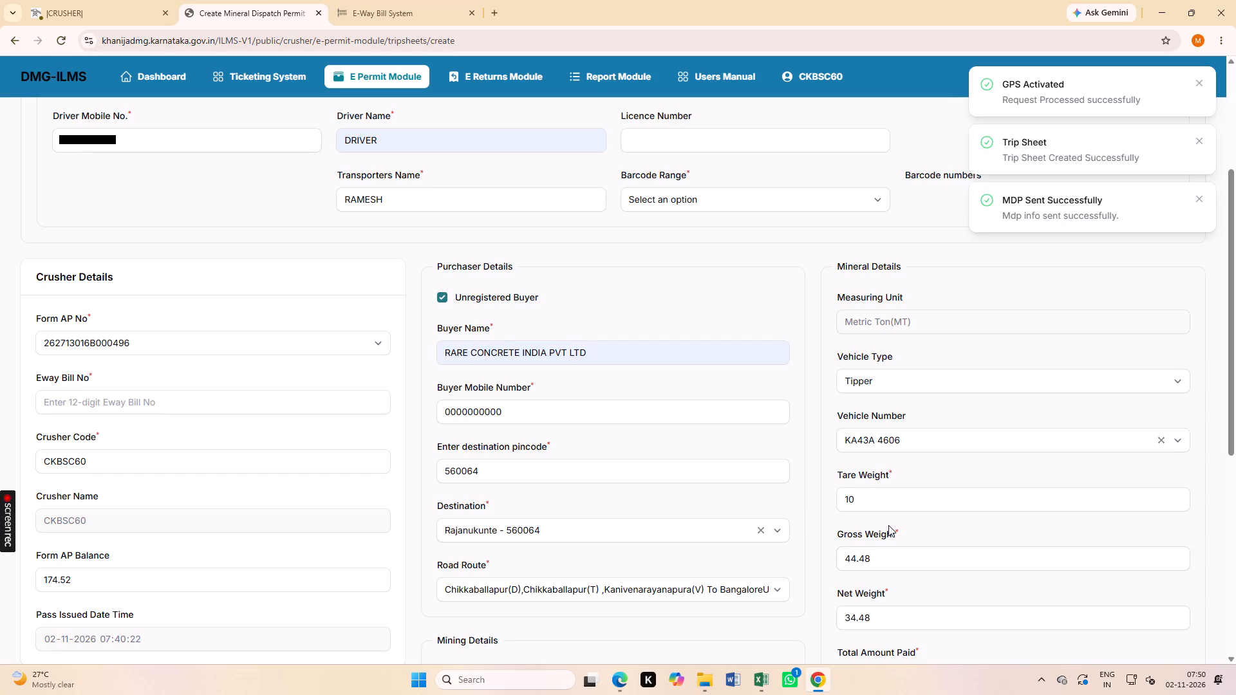
{"action": "scroll", "coordinate": [679, 504], "scroll_direction": "down", "scroll_amount": 4}
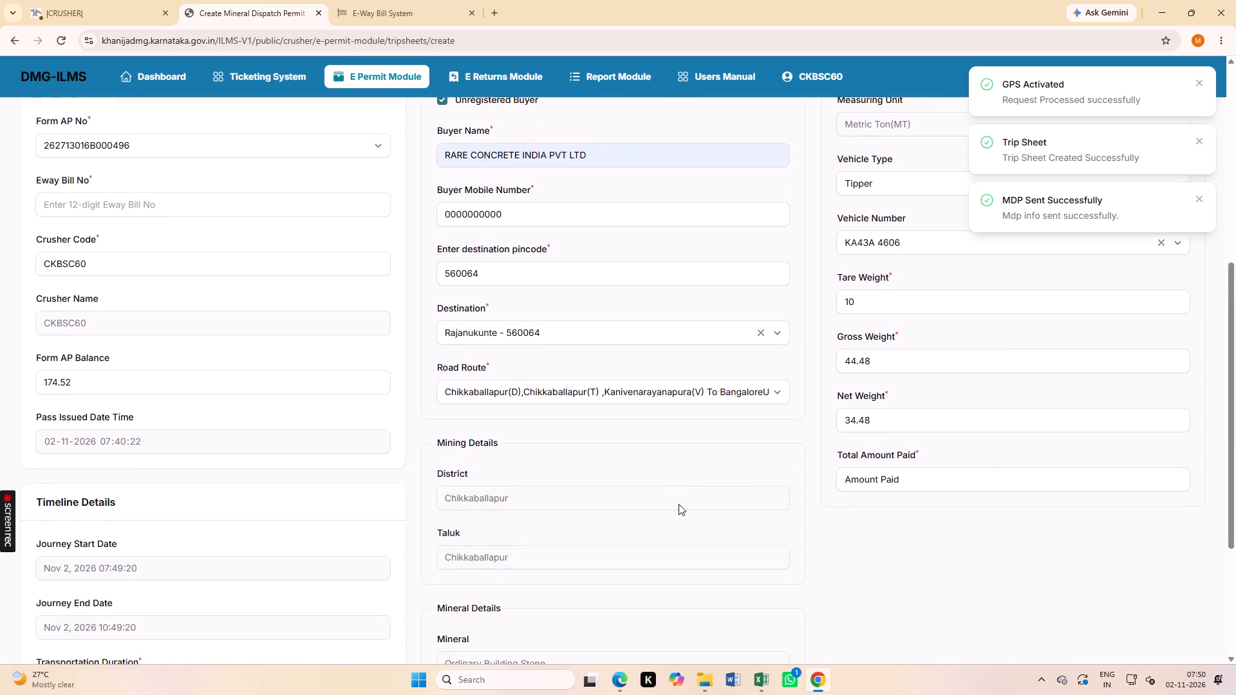
{"action": "scroll", "coordinate": [679, 504], "scroll_direction": "up", "scroll_amount": 6}
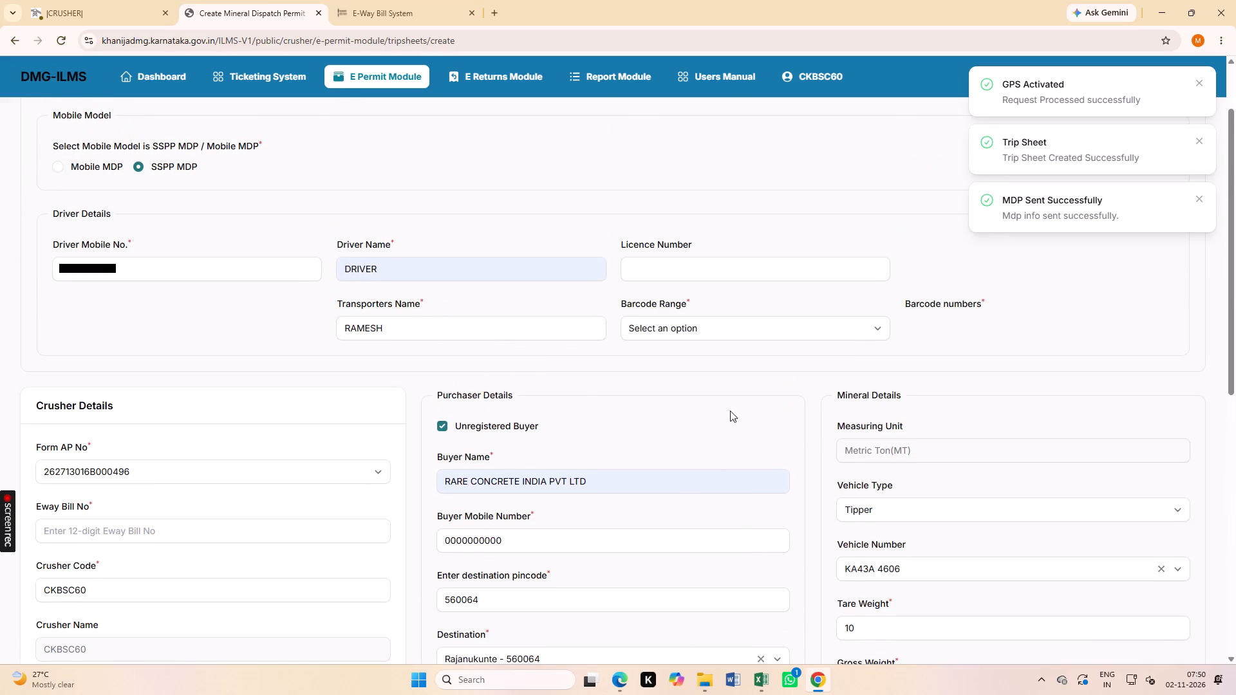
{"action": "left_click", "coordinate": [803, 325]}
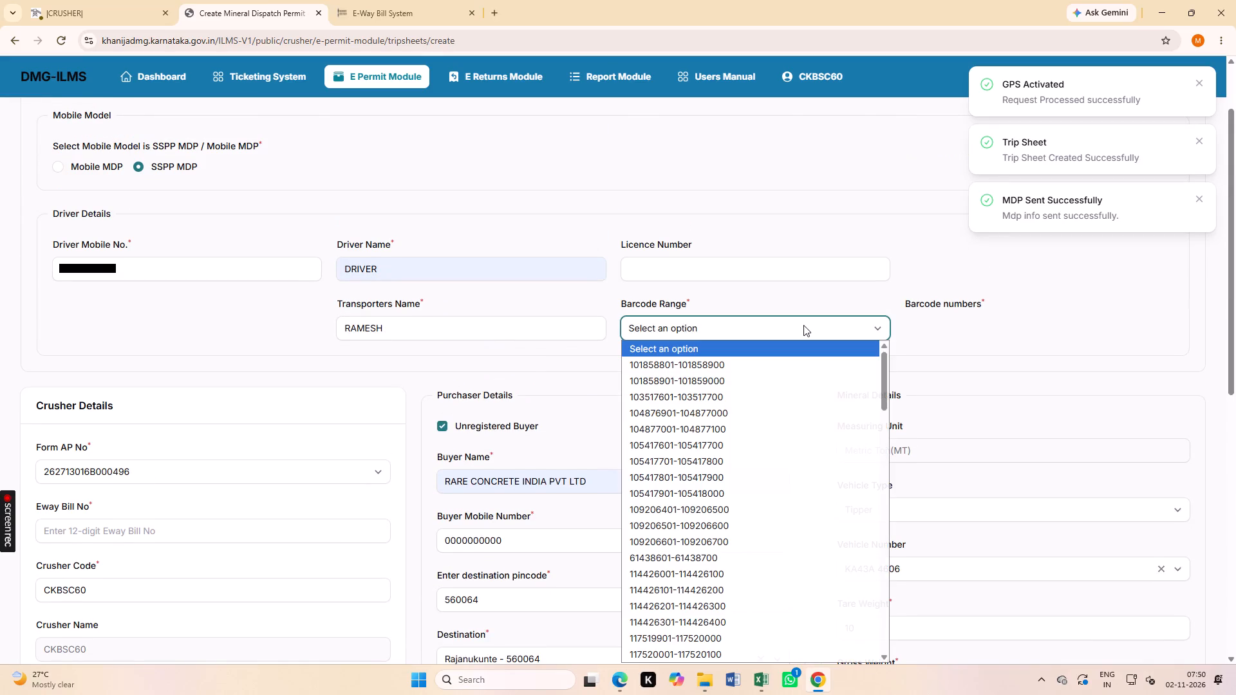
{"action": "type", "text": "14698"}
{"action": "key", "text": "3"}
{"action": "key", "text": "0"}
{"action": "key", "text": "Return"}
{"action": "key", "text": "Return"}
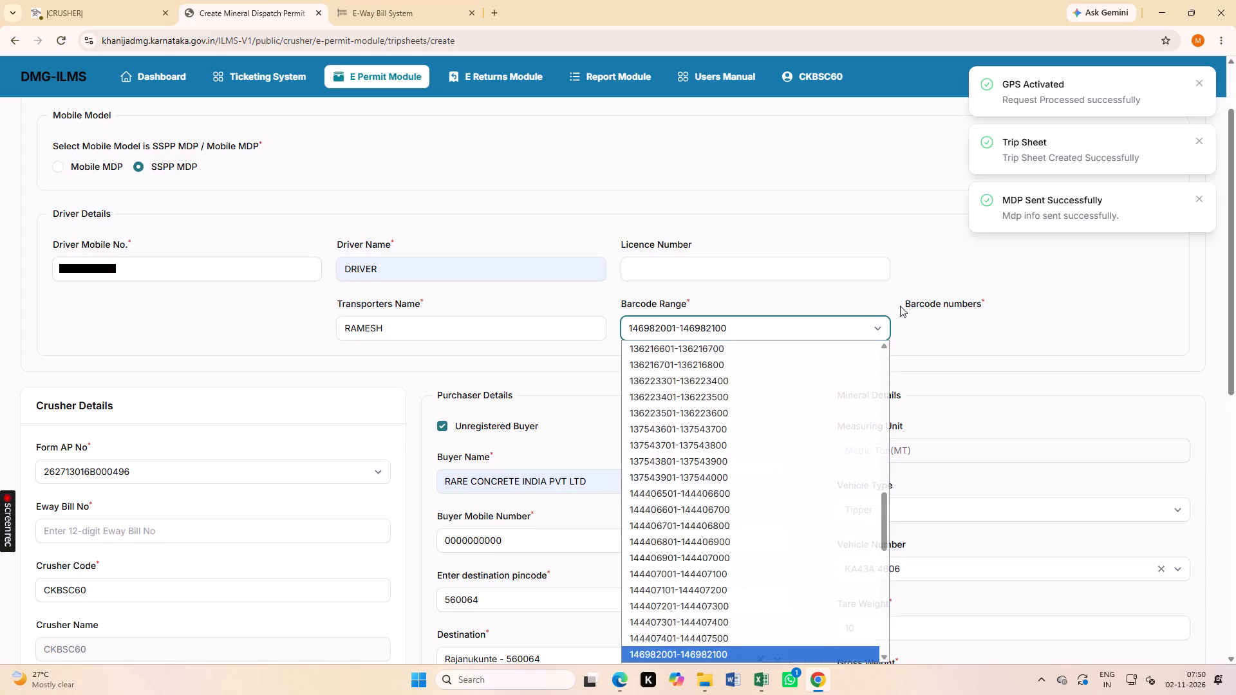
{"action": "left_click", "coordinate": [771, 315]}
{"action": "left_click", "coordinate": [755, 328]}
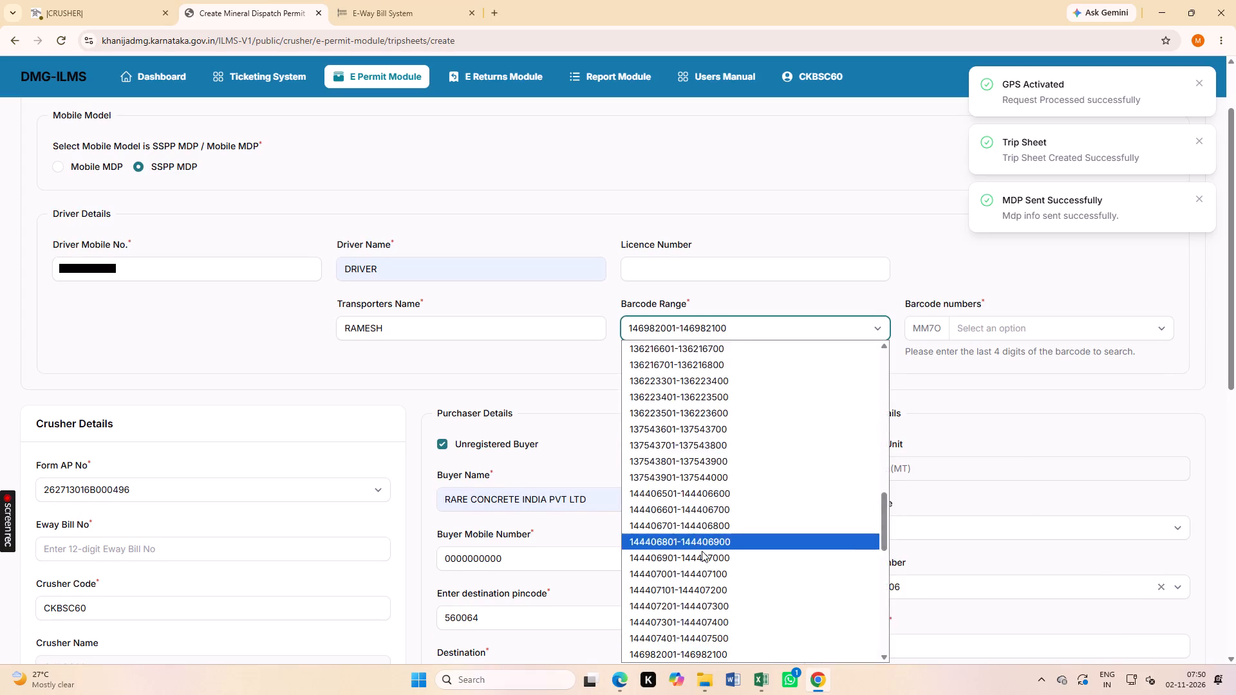
{"action": "scroll", "coordinate": [702, 551], "scroll_direction": "down", "scroll_amount": 3}
{"action": "left_click", "coordinate": [729, 366]}
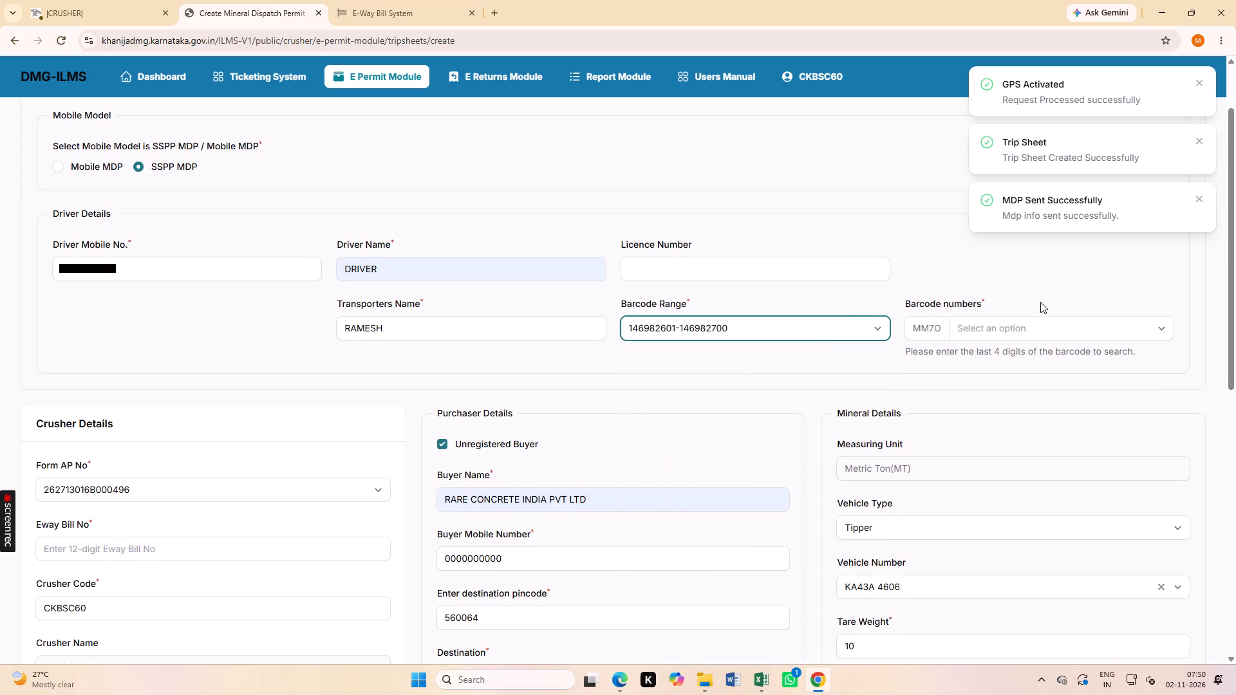
{"action": "left_click", "coordinate": [1031, 324]}
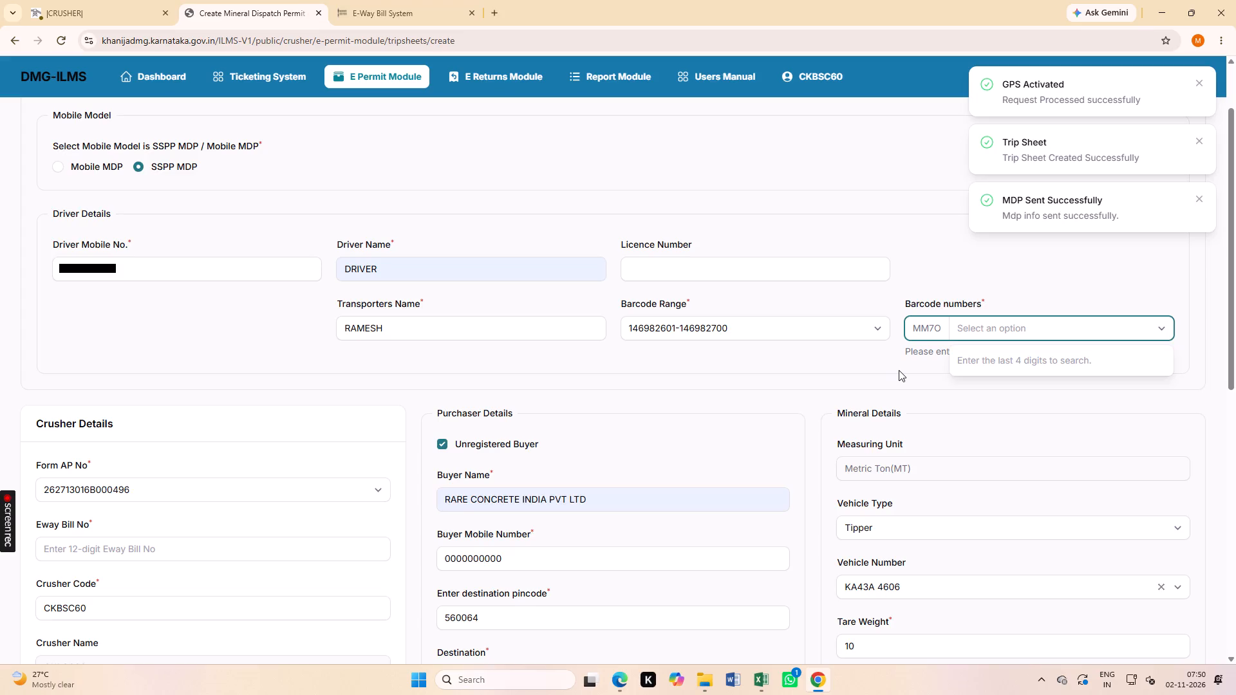
{"action": "scroll", "coordinate": [497, 417], "scroll_direction": "up", "scroll_amount": 4}
{"action": "scroll", "coordinate": [169, 588], "scroll_direction": "down", "scroll_amount": 2}
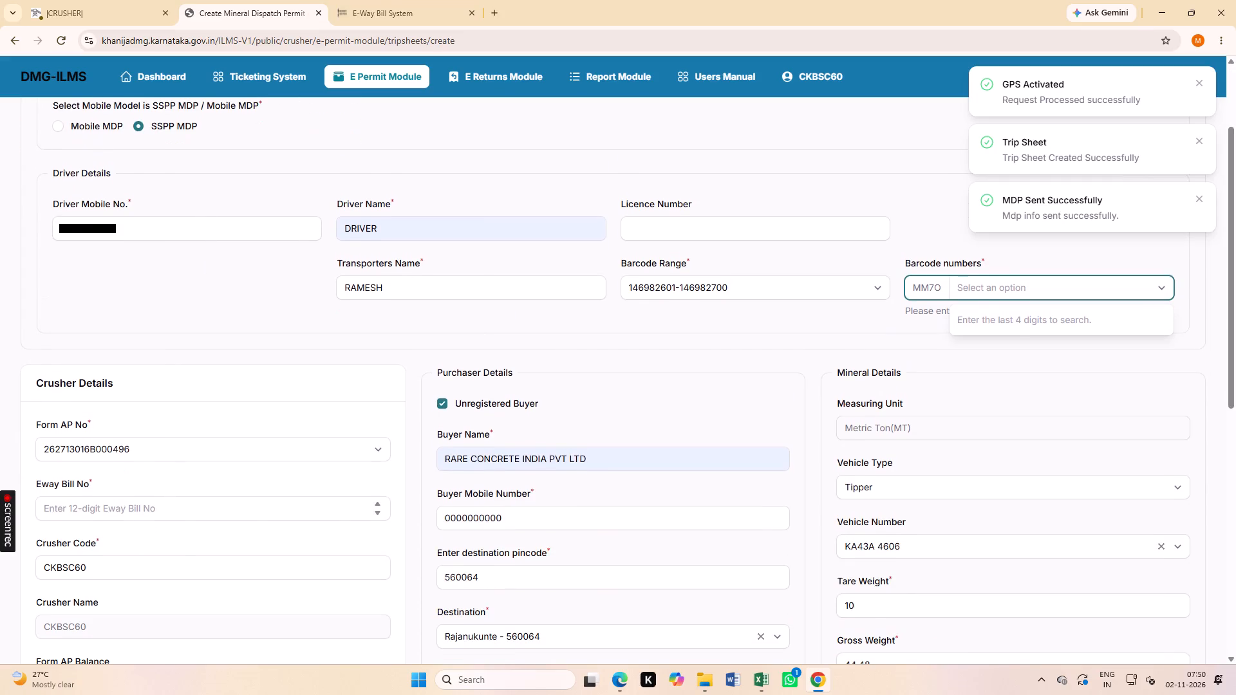
{"action": "left_click", "coordinate": [189, 513]}
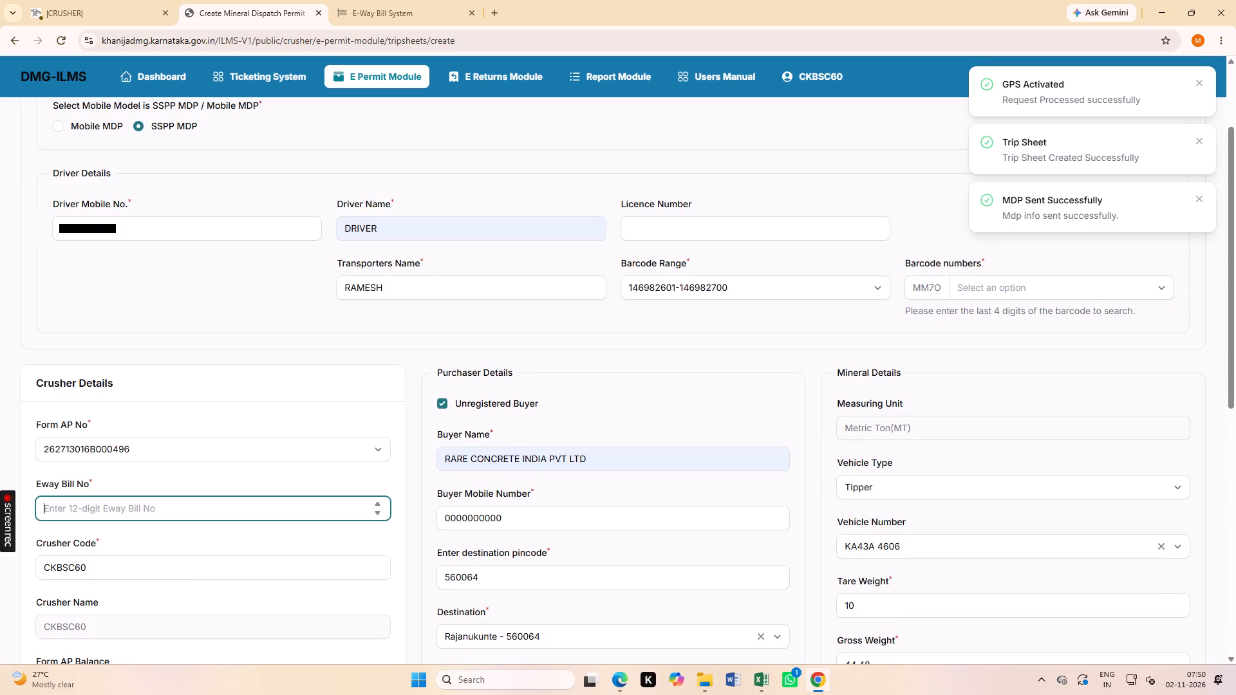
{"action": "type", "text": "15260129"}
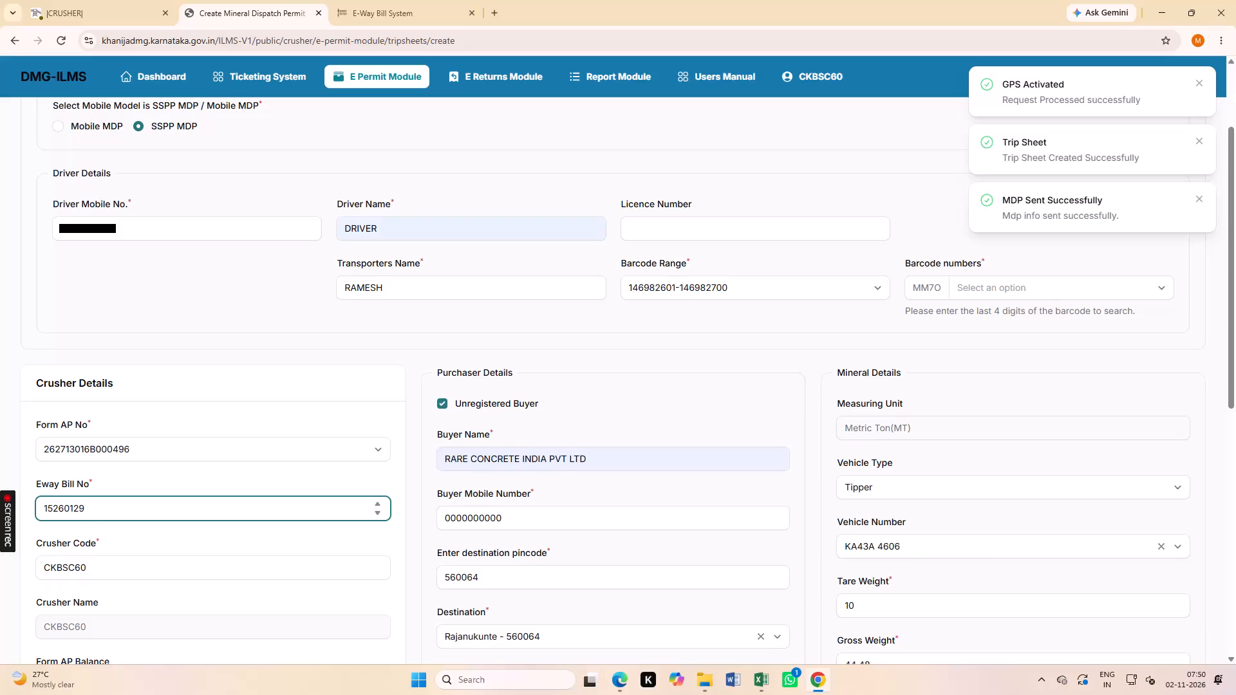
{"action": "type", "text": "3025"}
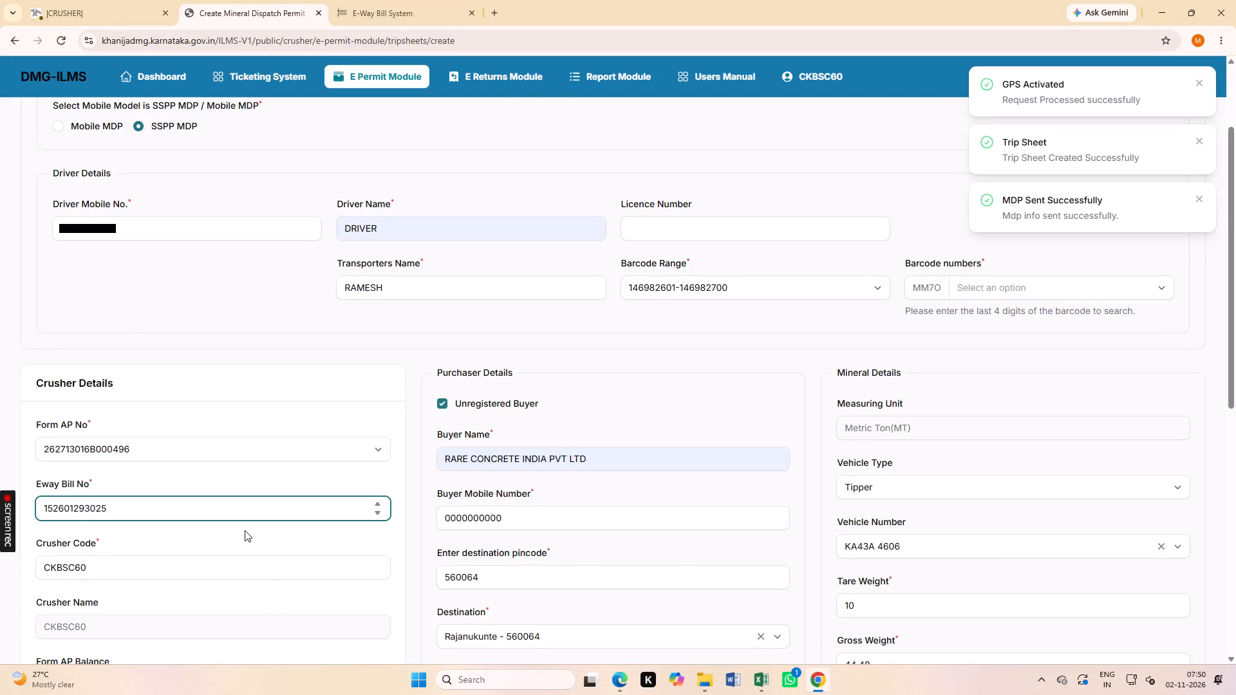
{"action": "left_click", "coordinate": [245, 530]}
{"action": "left_click", "coordinate": [981, 291]}
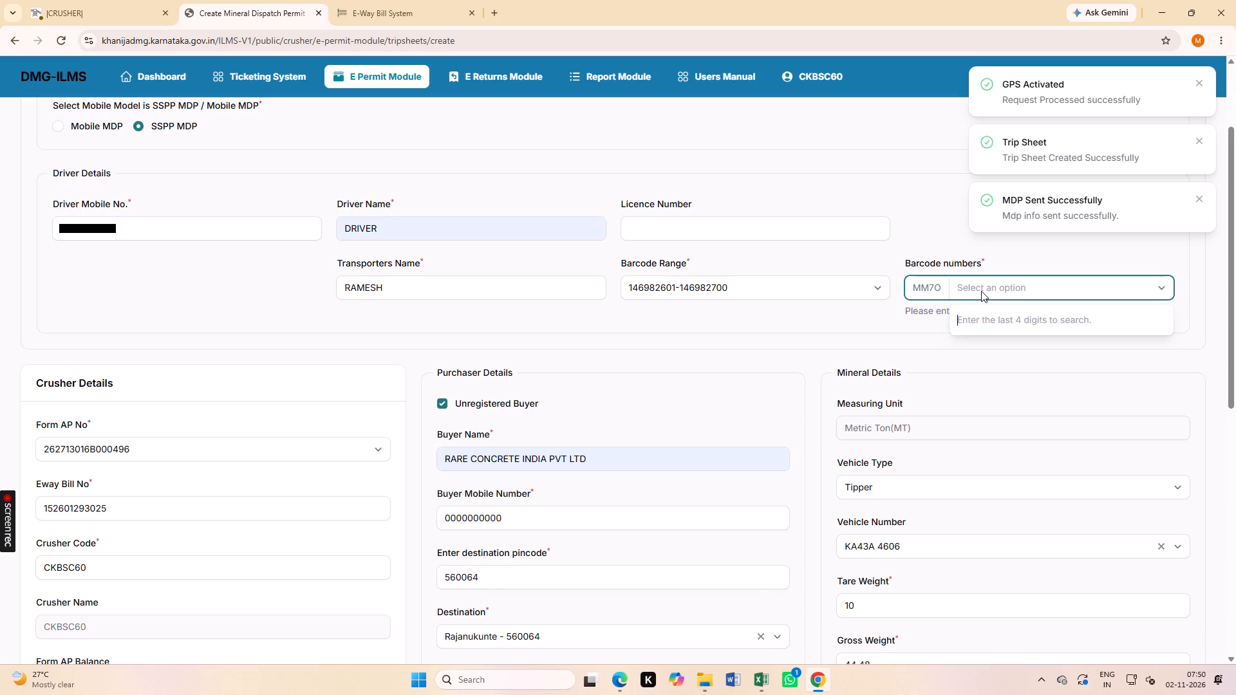
{"action": "type", "text": "2637"}
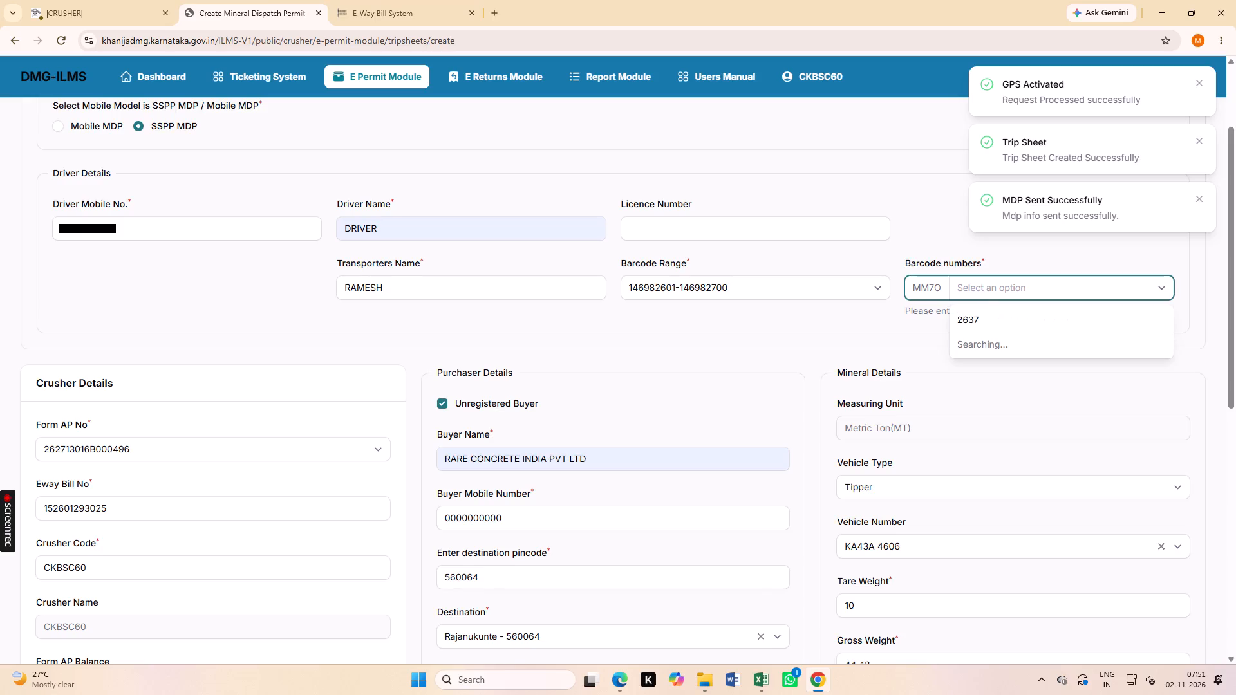
{"action": "double_click", "coordinate": [1031, 337]}
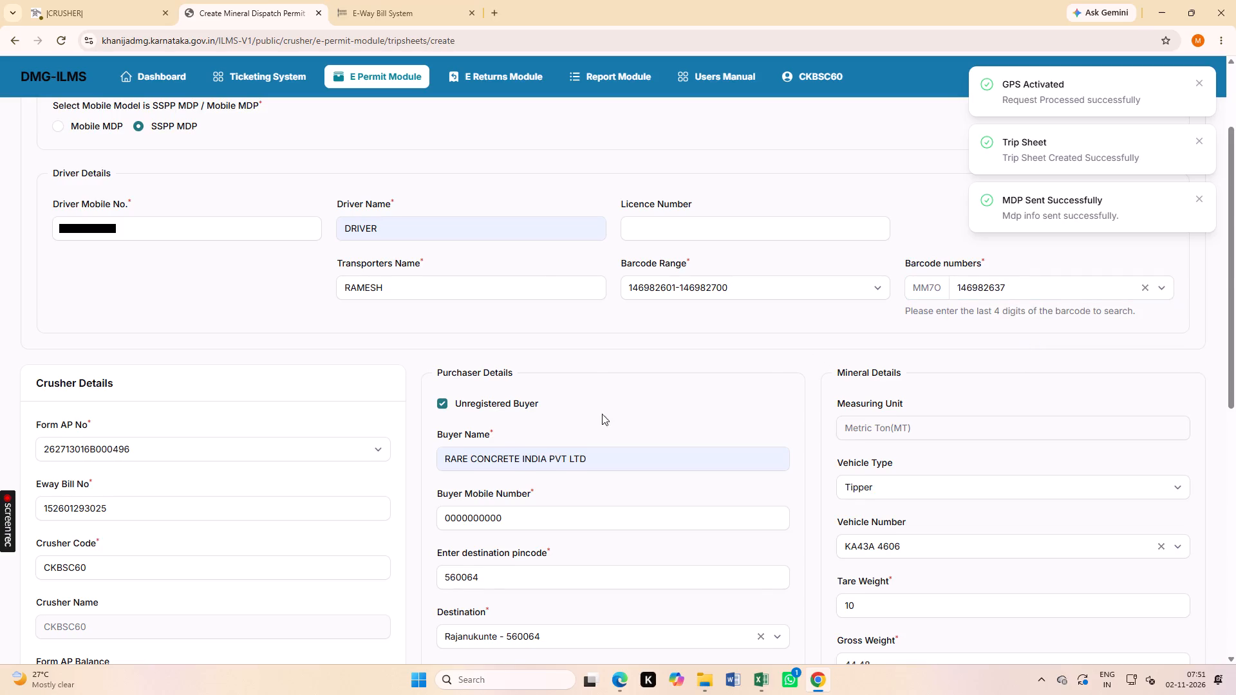
Issue the mineral dispatch permit and print it in landscape layout.
{"action": "scroll", "coordinate": [364, 499], "scroll_direction": "down", "scroll_amount": 5}
{"action": "scroll", "coordinate": [0, 694], "scroll_direction": "down", "scroll_amount": 4}
{"action": "scroll", "coordinate": [124, 654], "scroll_direction": "down", "scroll_amount": 5}
{"action": "left_click", "coordinate": [116, 625]}
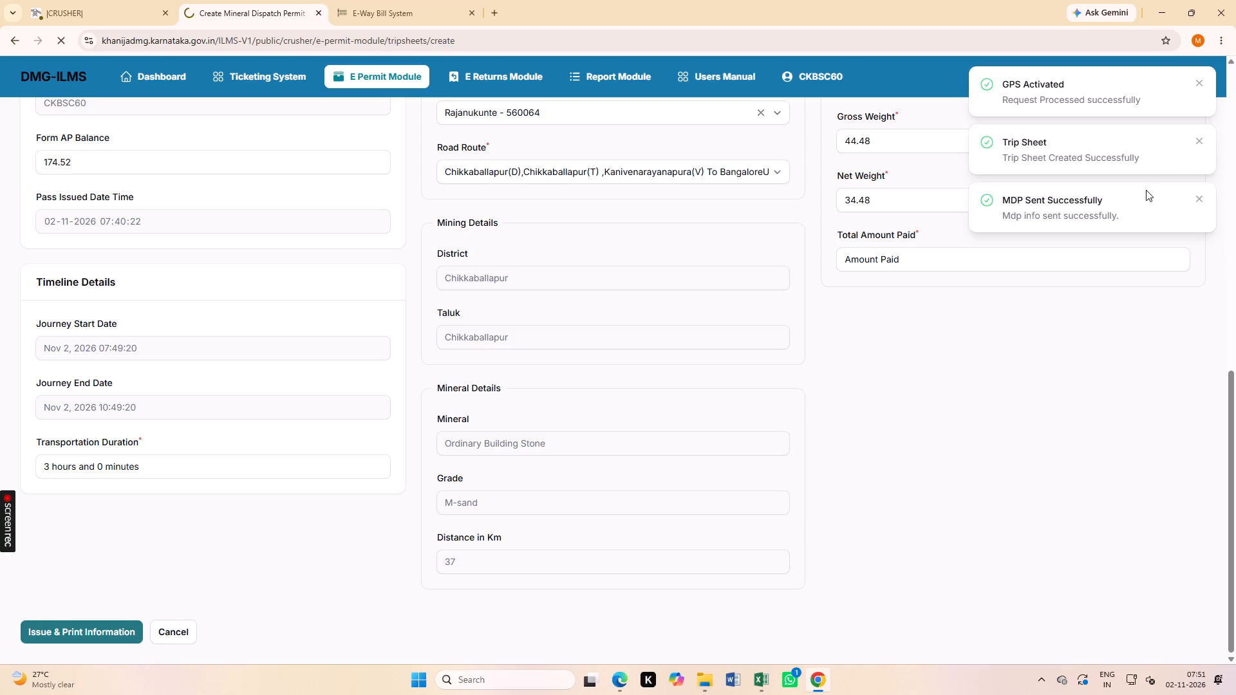
{"action": "left_click", "coordinate": [976, 250]}
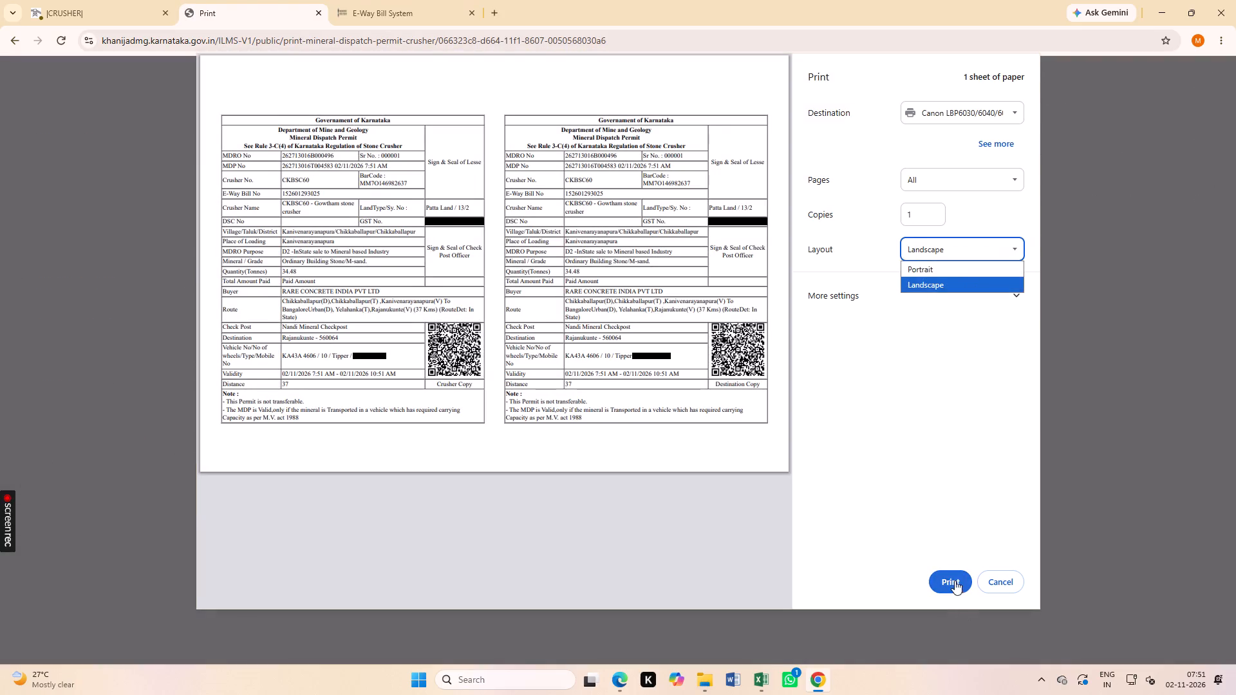
{"action": "left_click", "coordinate": [953, 580]}
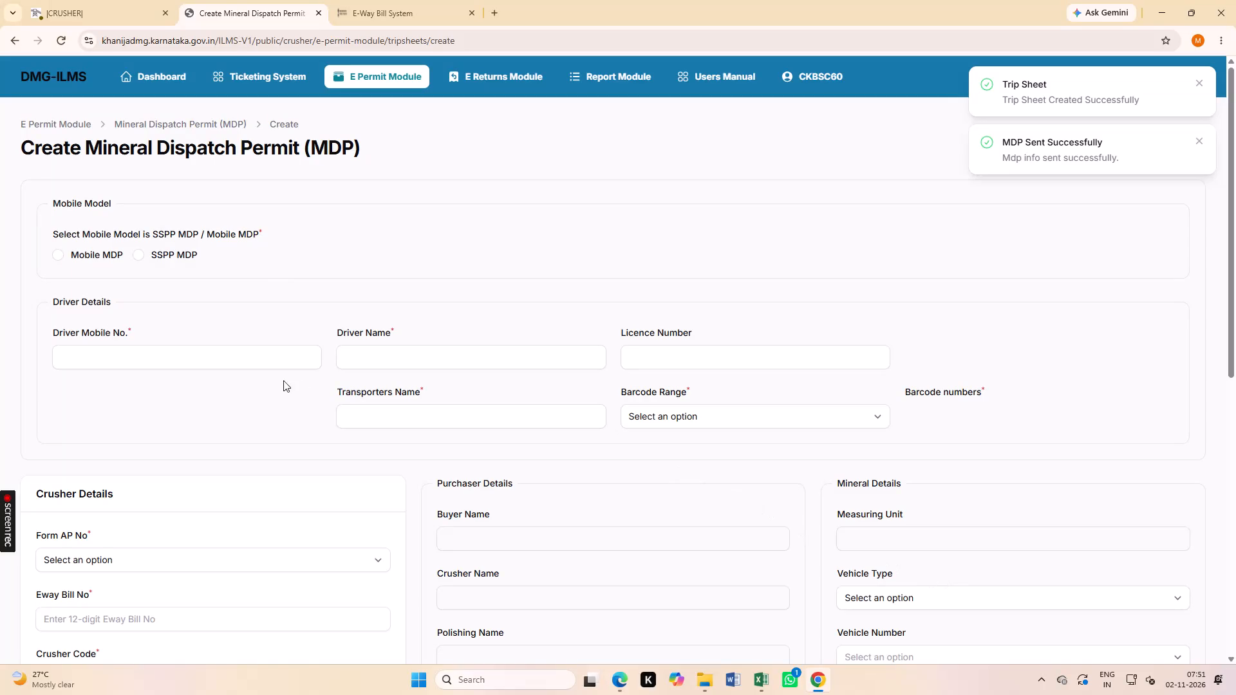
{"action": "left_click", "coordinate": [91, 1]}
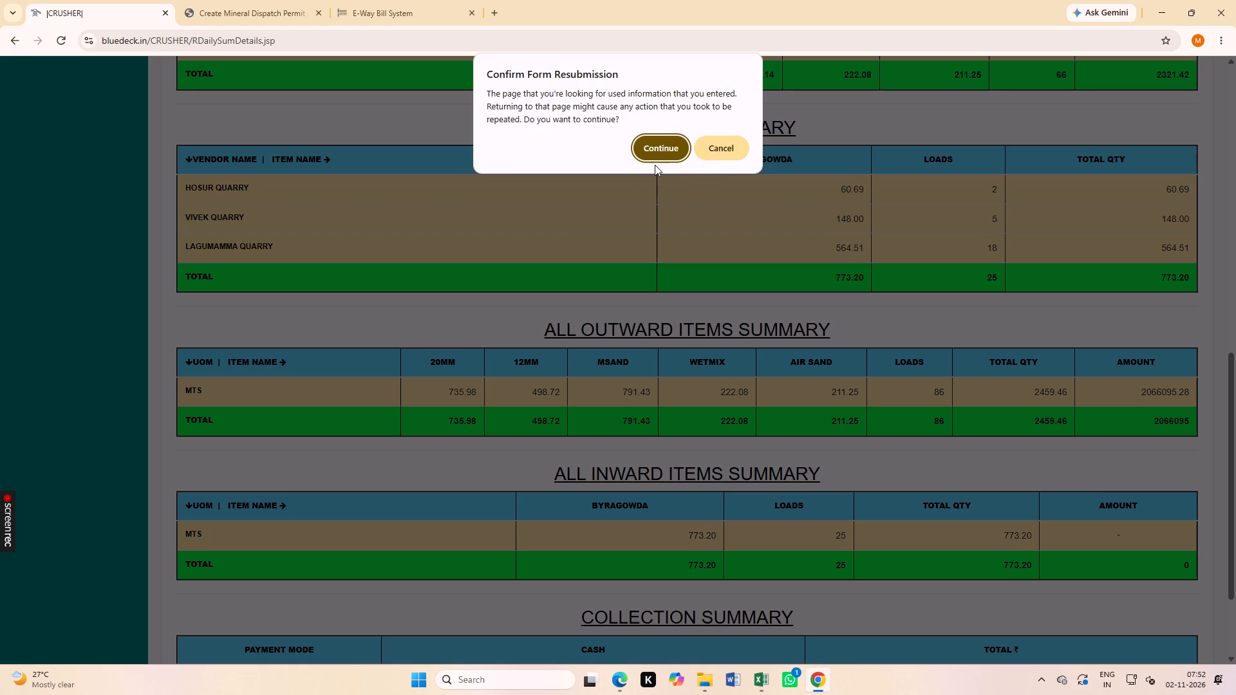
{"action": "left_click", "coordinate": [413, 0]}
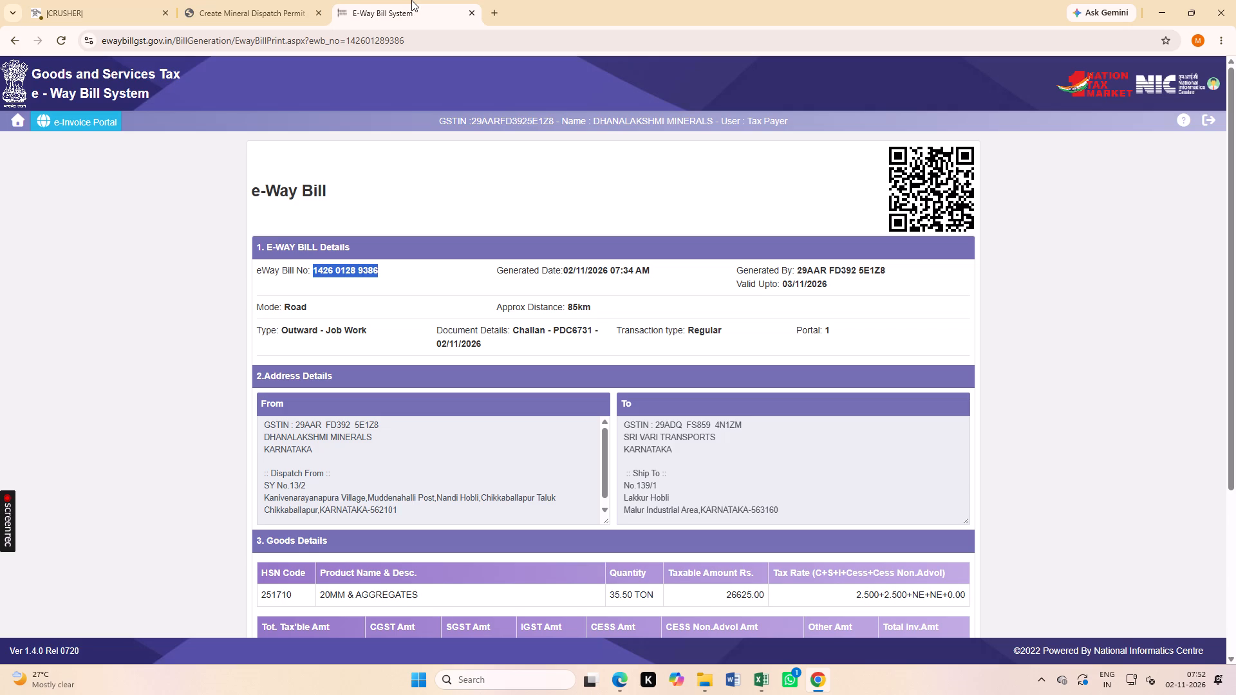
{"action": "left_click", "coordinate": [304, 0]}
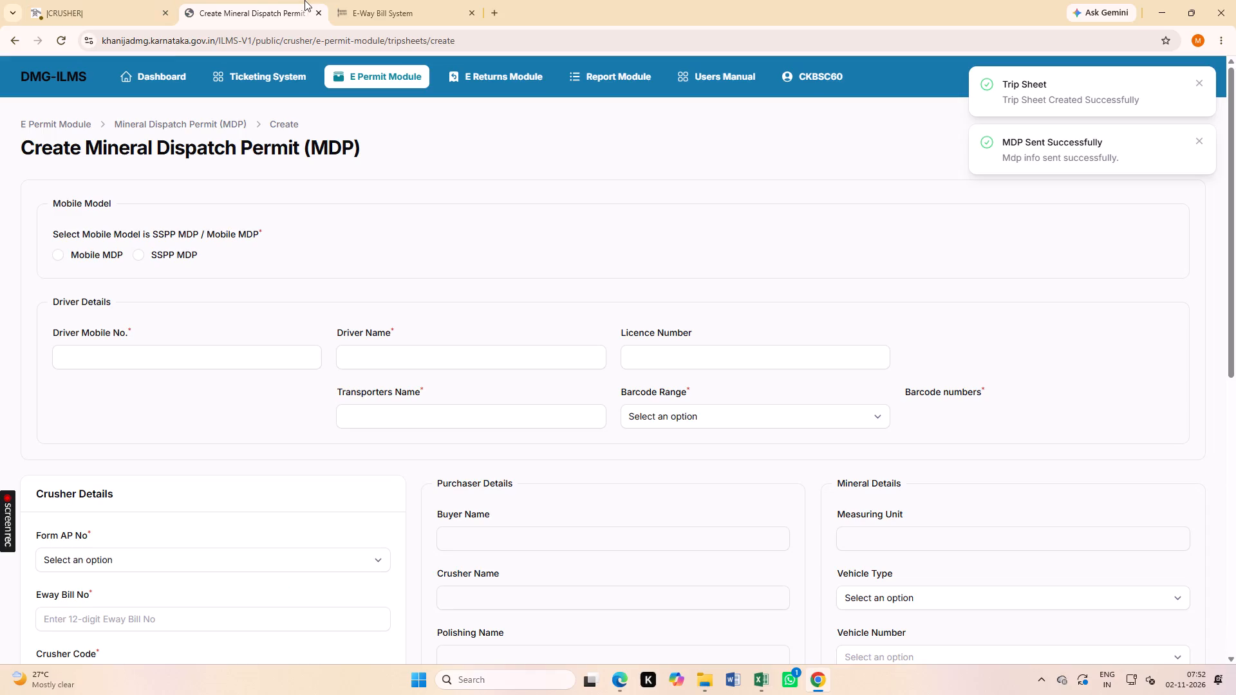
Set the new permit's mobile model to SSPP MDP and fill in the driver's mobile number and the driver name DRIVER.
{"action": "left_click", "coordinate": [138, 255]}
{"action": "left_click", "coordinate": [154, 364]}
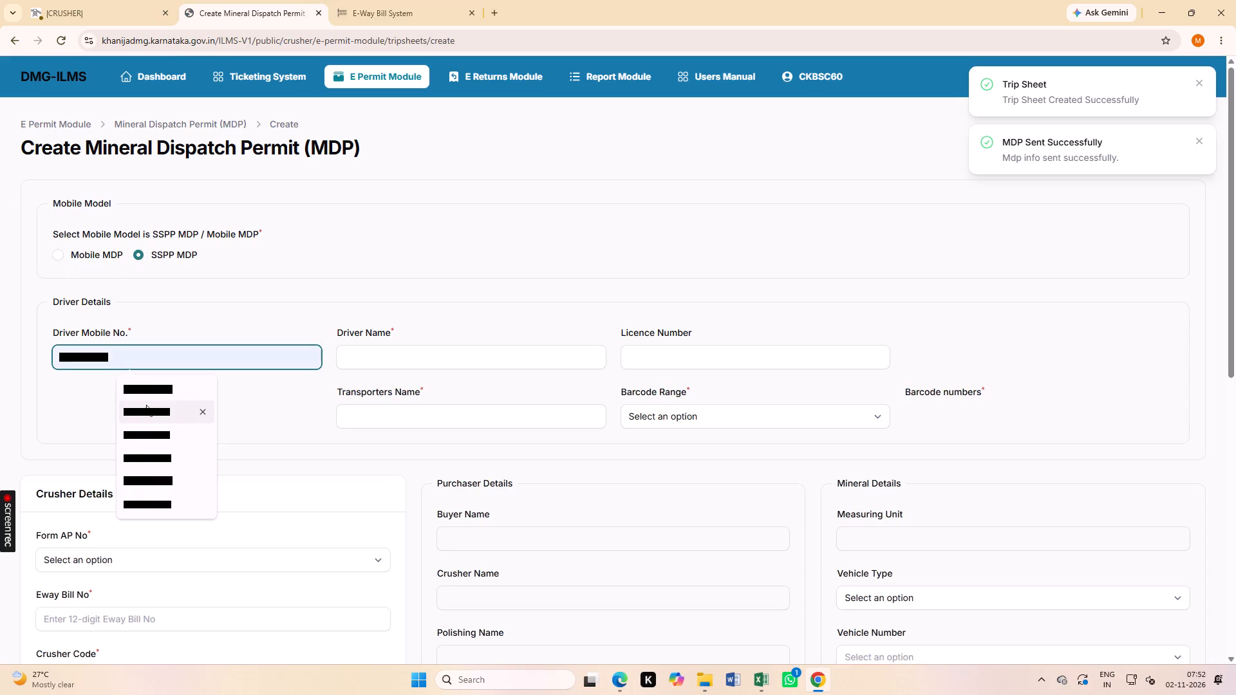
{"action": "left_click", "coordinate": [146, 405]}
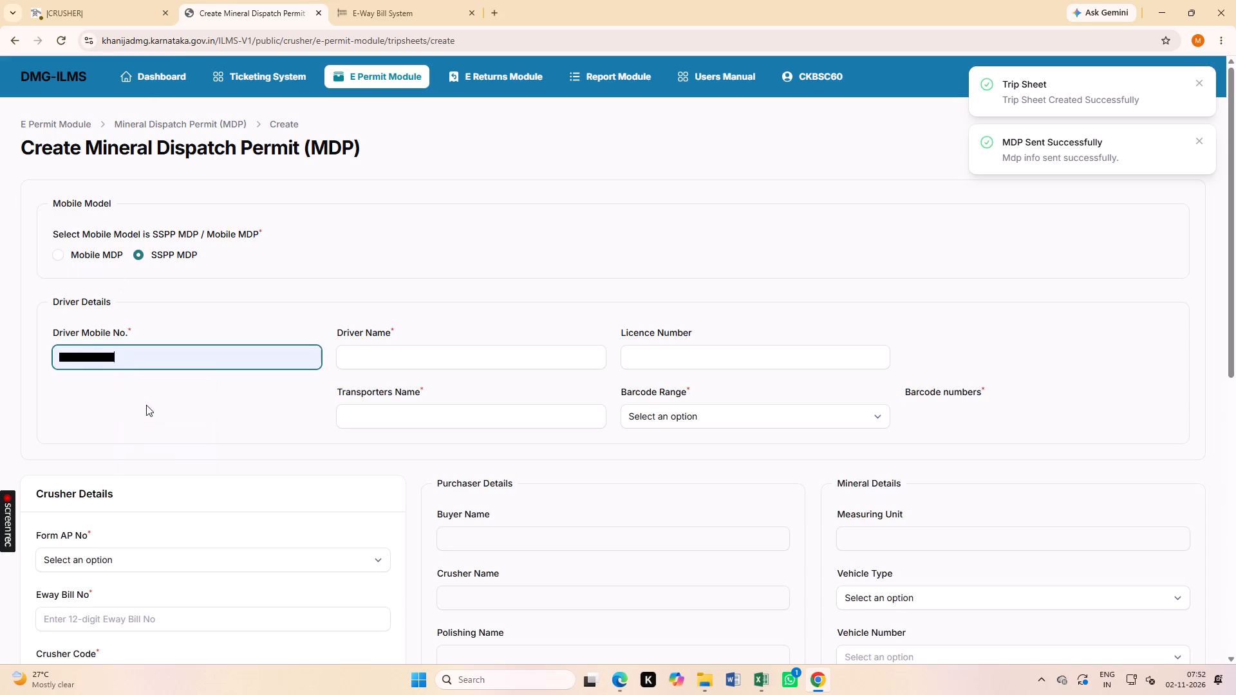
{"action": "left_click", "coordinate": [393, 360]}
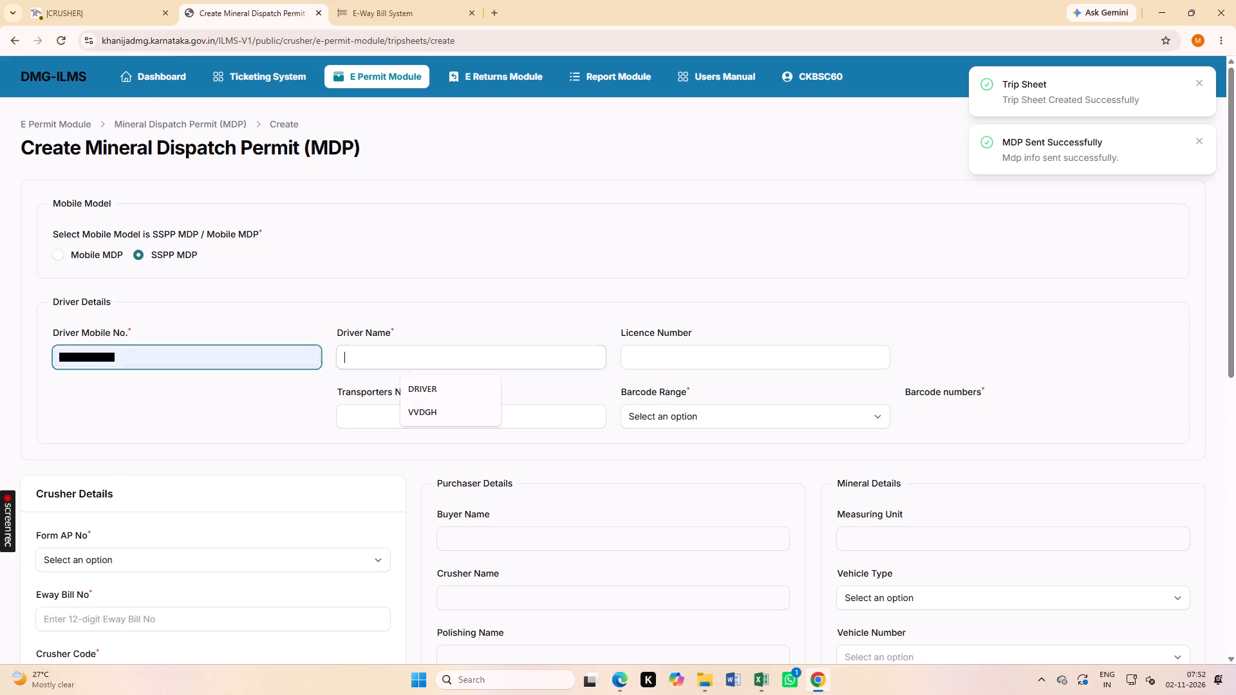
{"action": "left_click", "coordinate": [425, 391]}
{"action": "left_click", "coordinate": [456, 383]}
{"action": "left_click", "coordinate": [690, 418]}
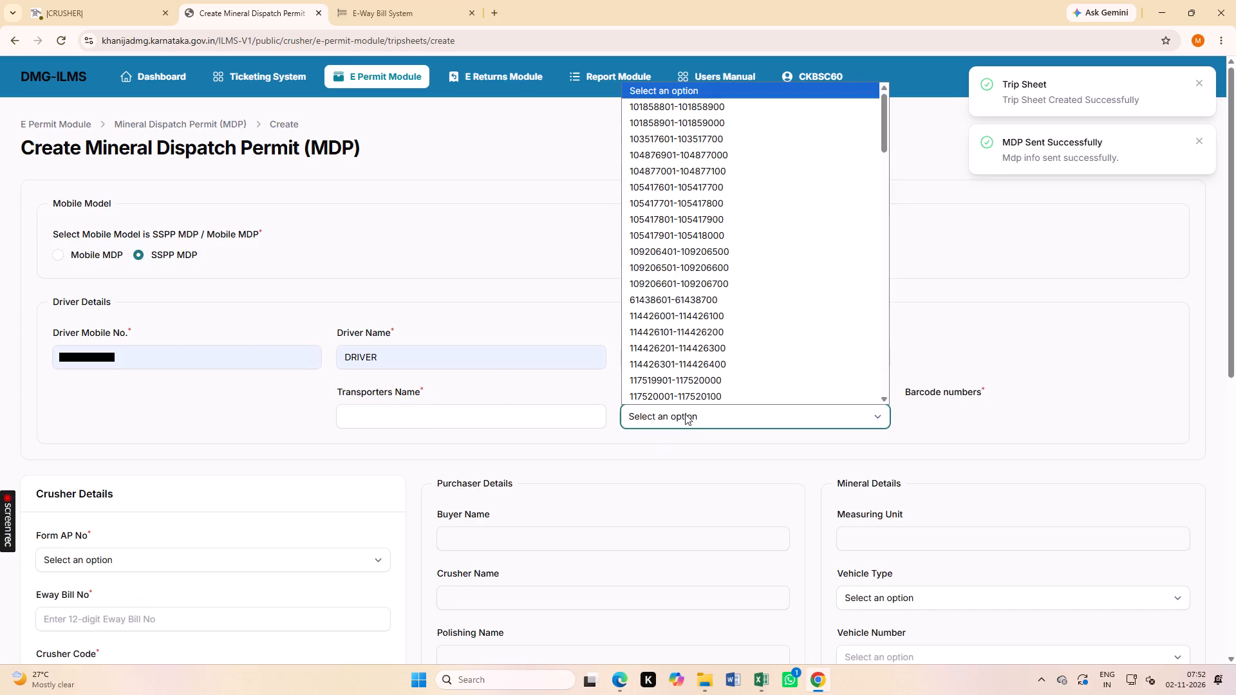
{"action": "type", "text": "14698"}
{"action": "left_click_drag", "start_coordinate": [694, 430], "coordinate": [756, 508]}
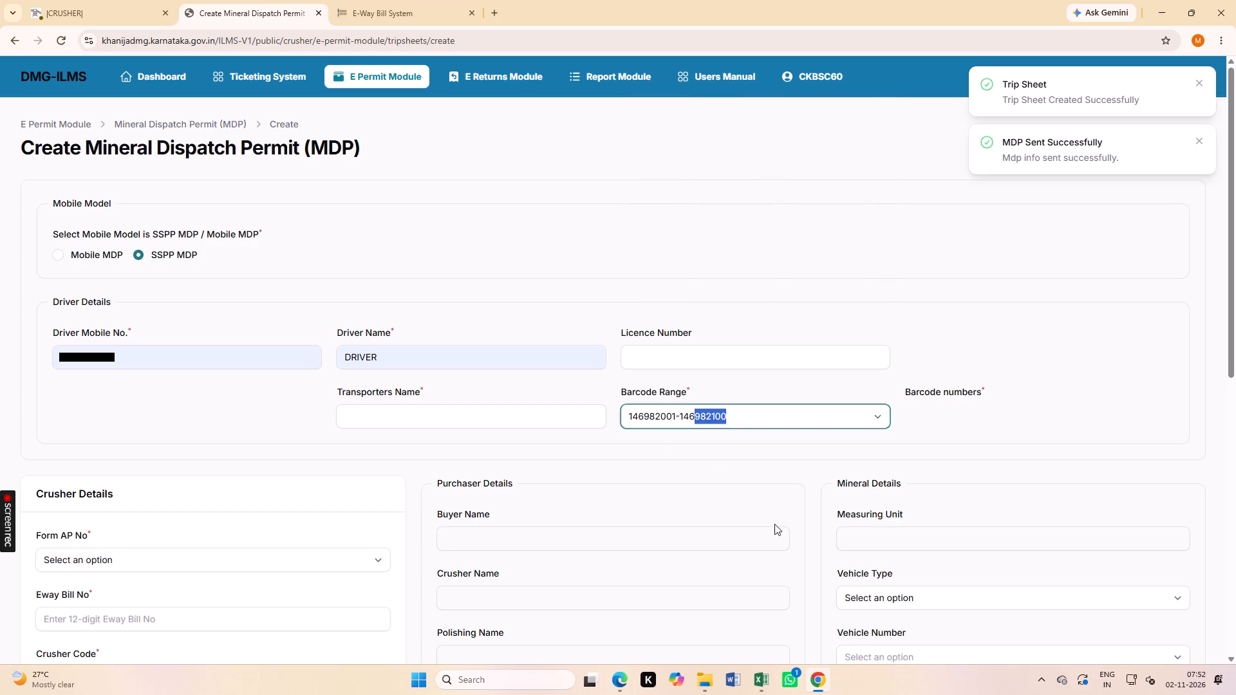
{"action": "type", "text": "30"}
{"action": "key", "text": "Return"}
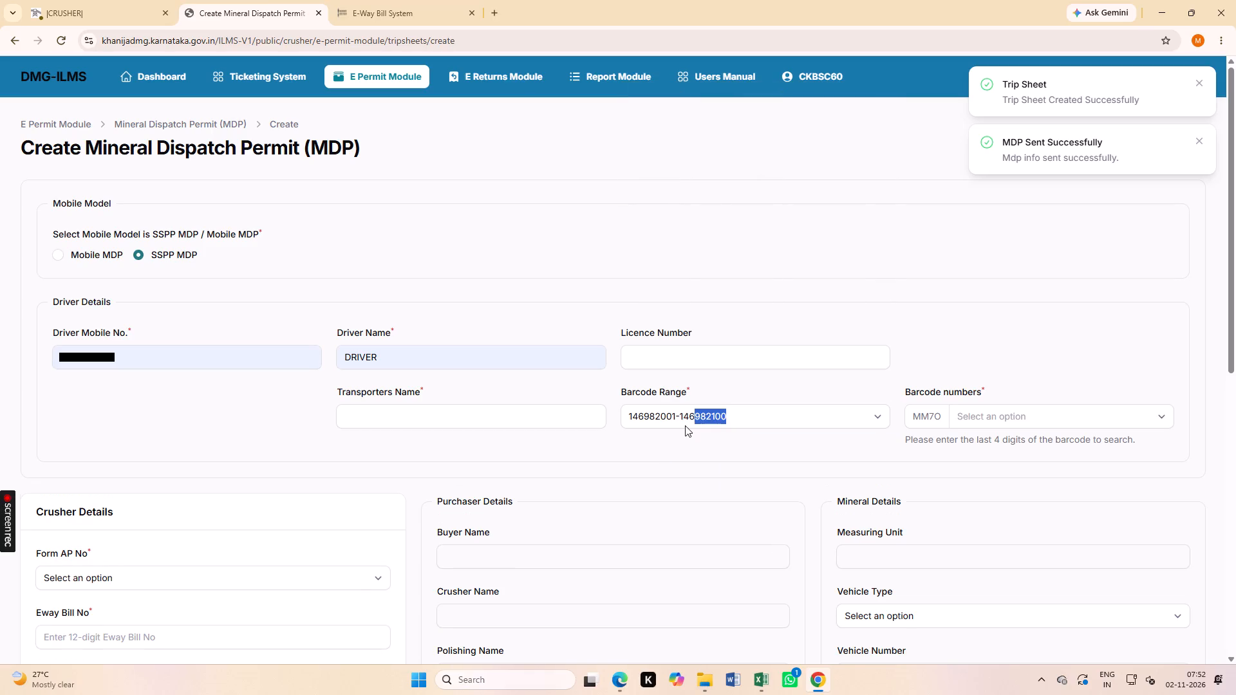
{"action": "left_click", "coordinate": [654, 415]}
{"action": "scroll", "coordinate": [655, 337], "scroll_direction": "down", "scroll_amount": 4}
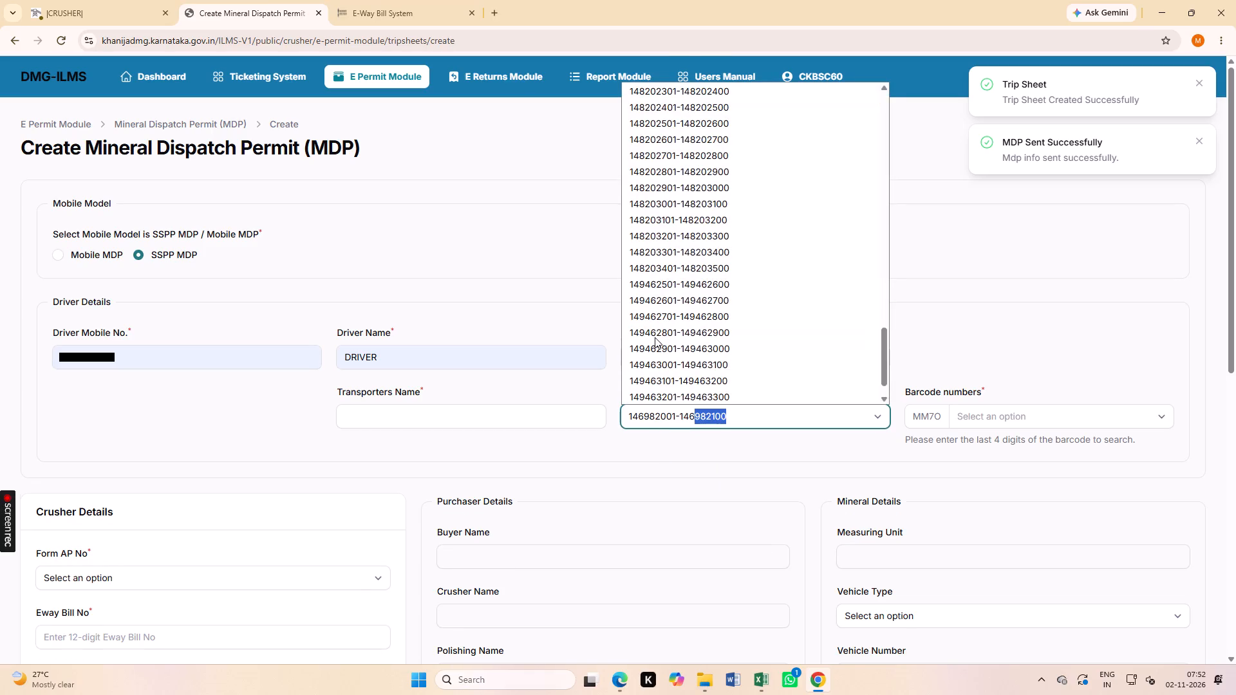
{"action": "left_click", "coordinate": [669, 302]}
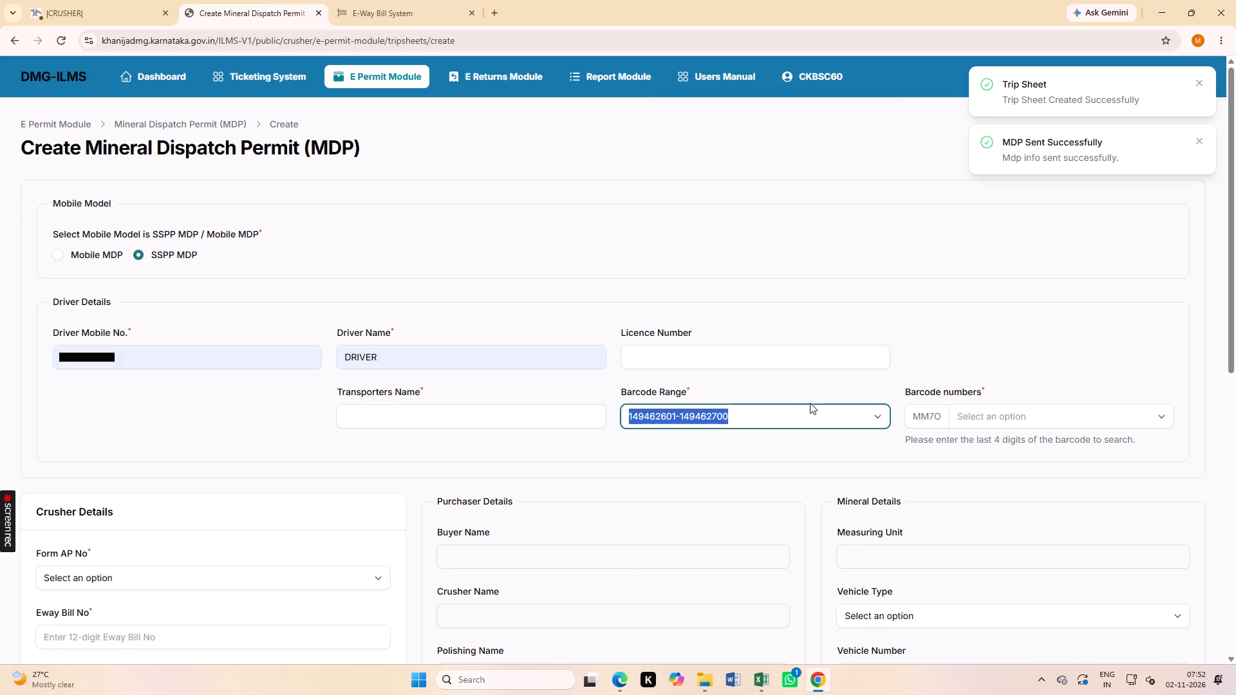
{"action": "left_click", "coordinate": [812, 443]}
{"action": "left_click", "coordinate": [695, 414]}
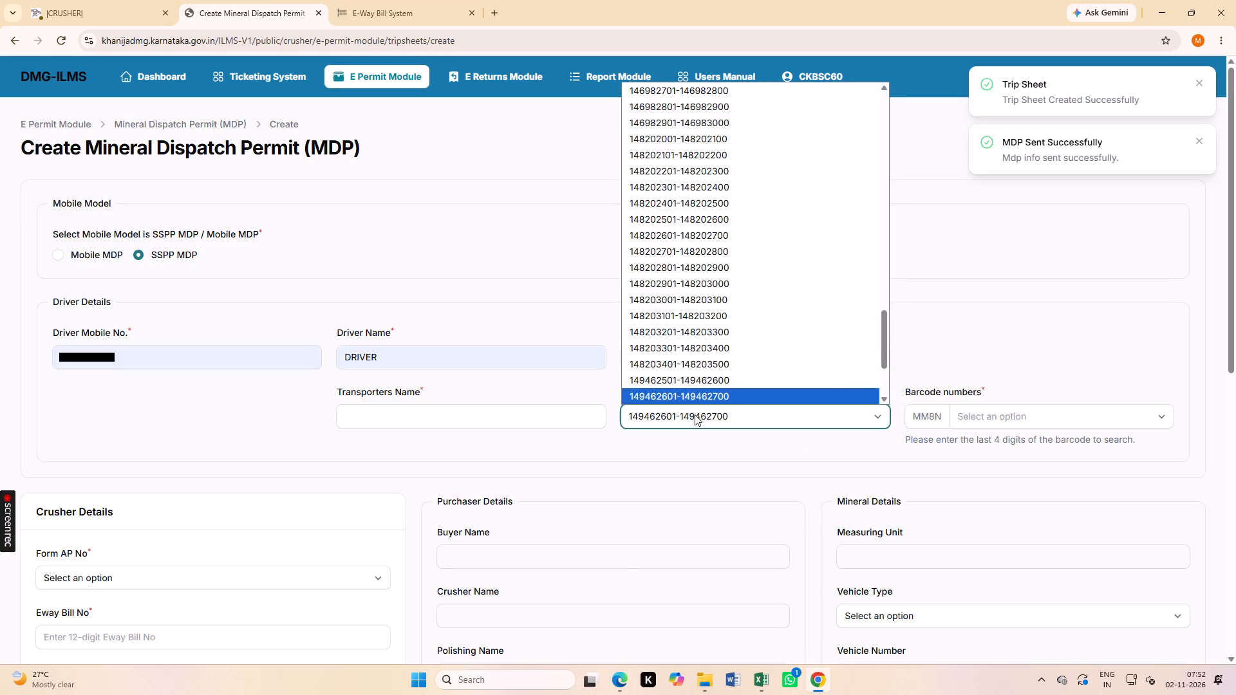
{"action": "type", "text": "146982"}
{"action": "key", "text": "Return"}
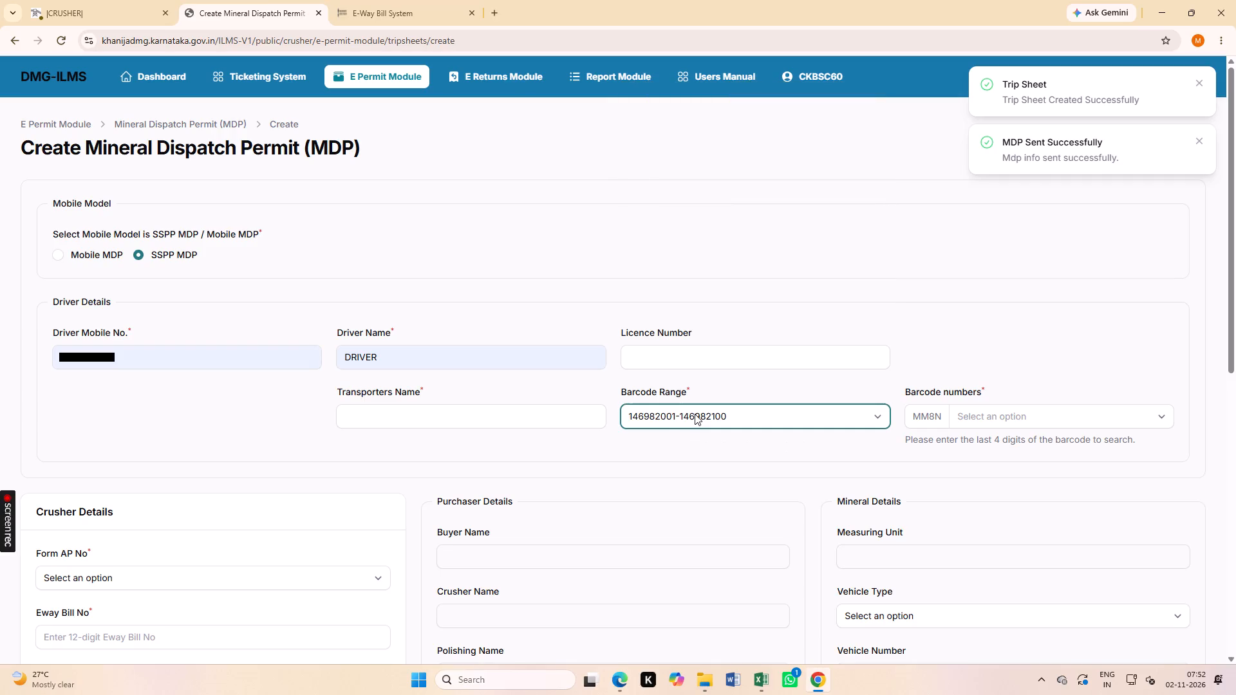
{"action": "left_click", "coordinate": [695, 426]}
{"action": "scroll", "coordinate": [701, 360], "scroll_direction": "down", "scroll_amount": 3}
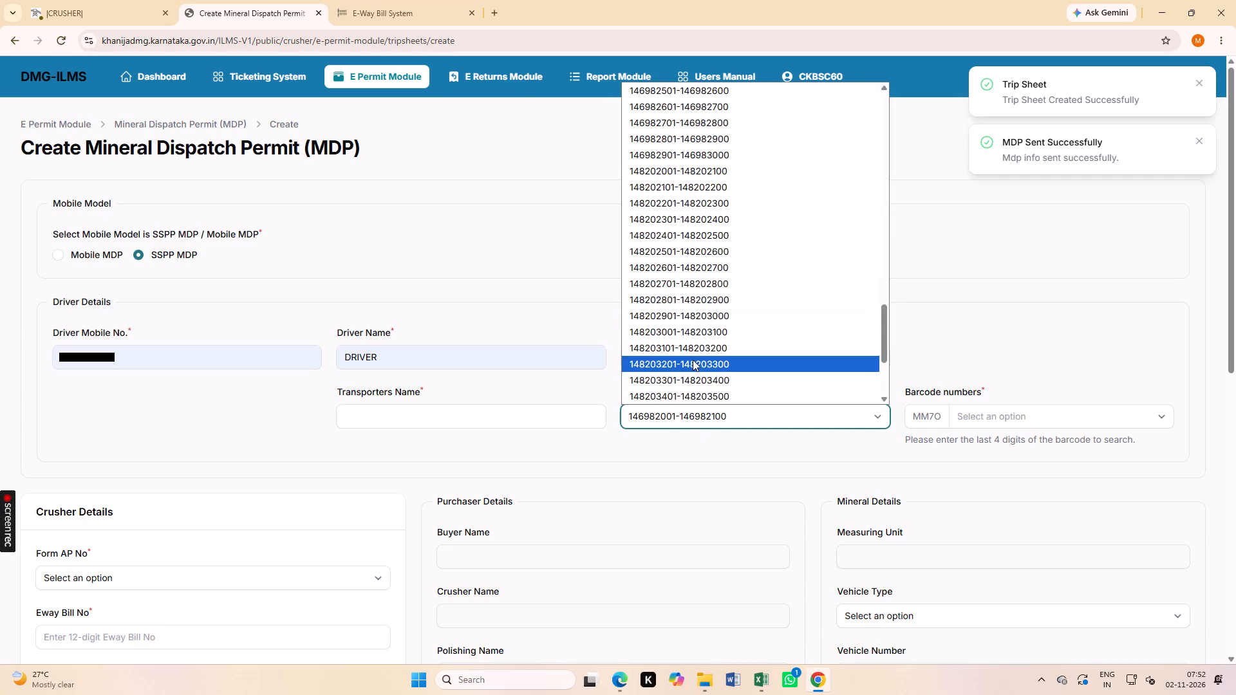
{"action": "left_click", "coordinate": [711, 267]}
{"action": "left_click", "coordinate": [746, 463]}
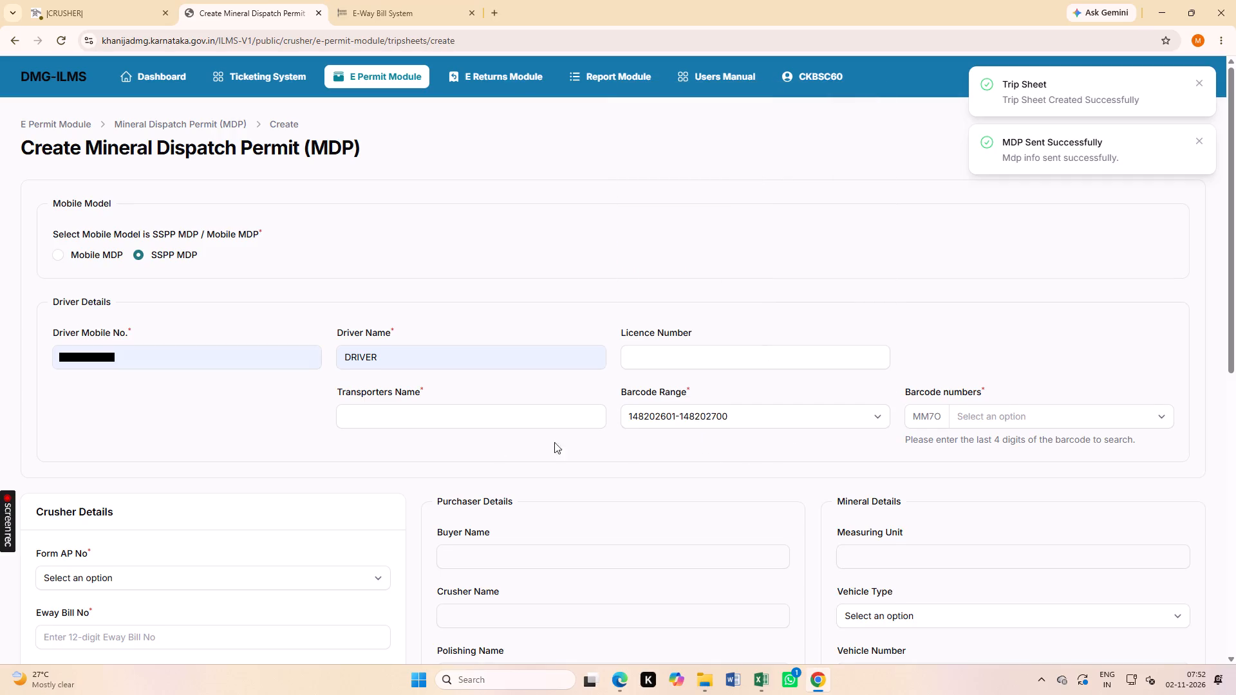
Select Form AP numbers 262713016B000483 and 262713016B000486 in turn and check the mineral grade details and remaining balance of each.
{"action": "scroll", "coordinate": [304, 476], "scroll_direction": "down", "scroll_amount": 5}
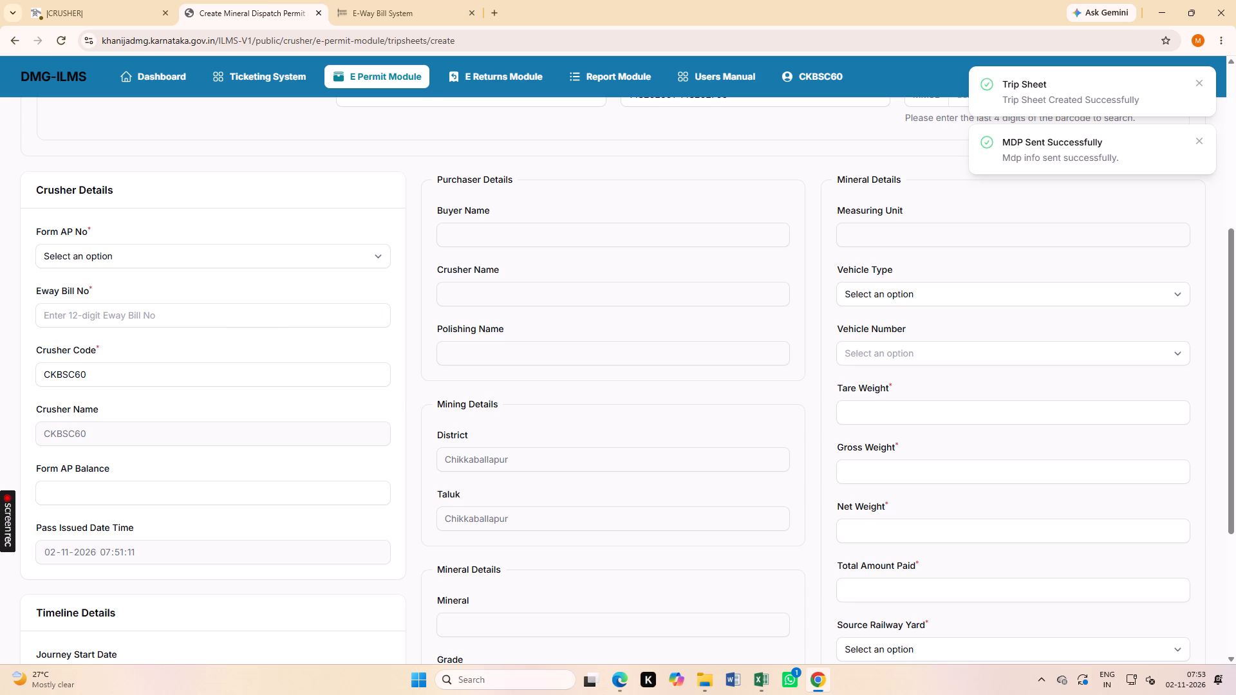
{"action": "left_click", "coordinate": [185, 248]}
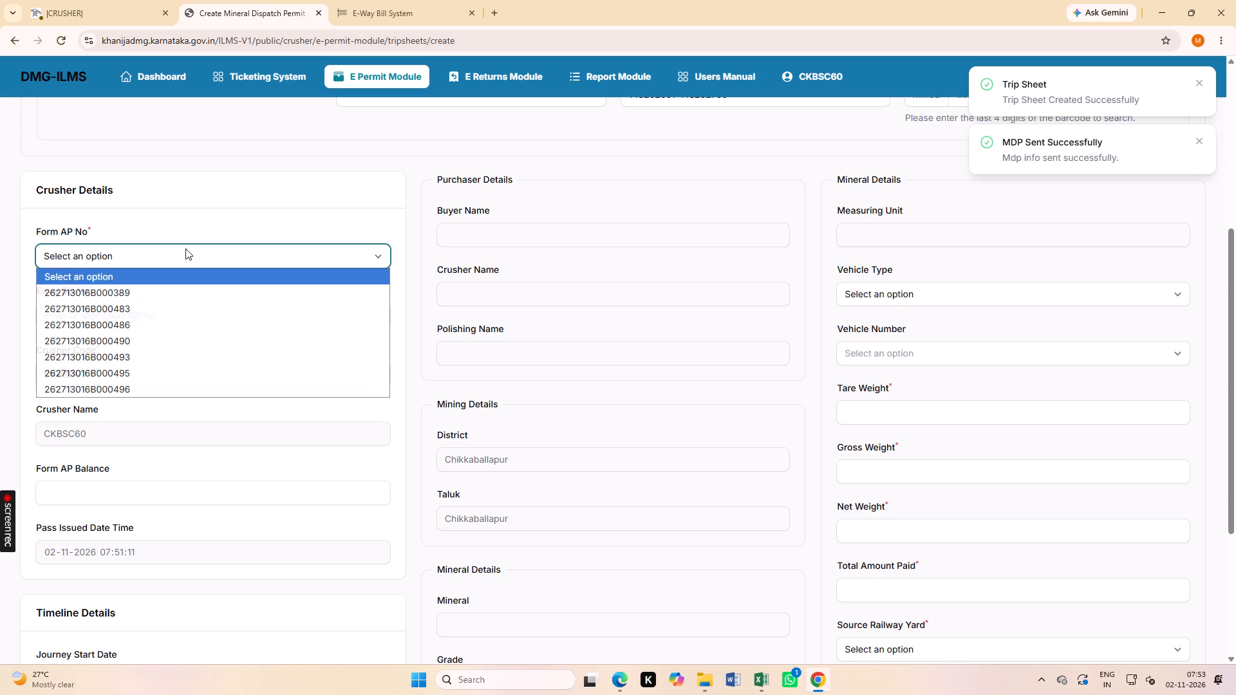
{"action": "left_click", "coordinate": [145, 314]}
{"action": "left_click", "coordinate": [157, 282]}
{"action": "scroll", "coordinate": [157, 282], "scroll_direction": "down", "scroll_amount": 4}
{"action": "scroll", "coordinate": [157, 282], "scroll_direction": "up", "scroll_amount": 4}
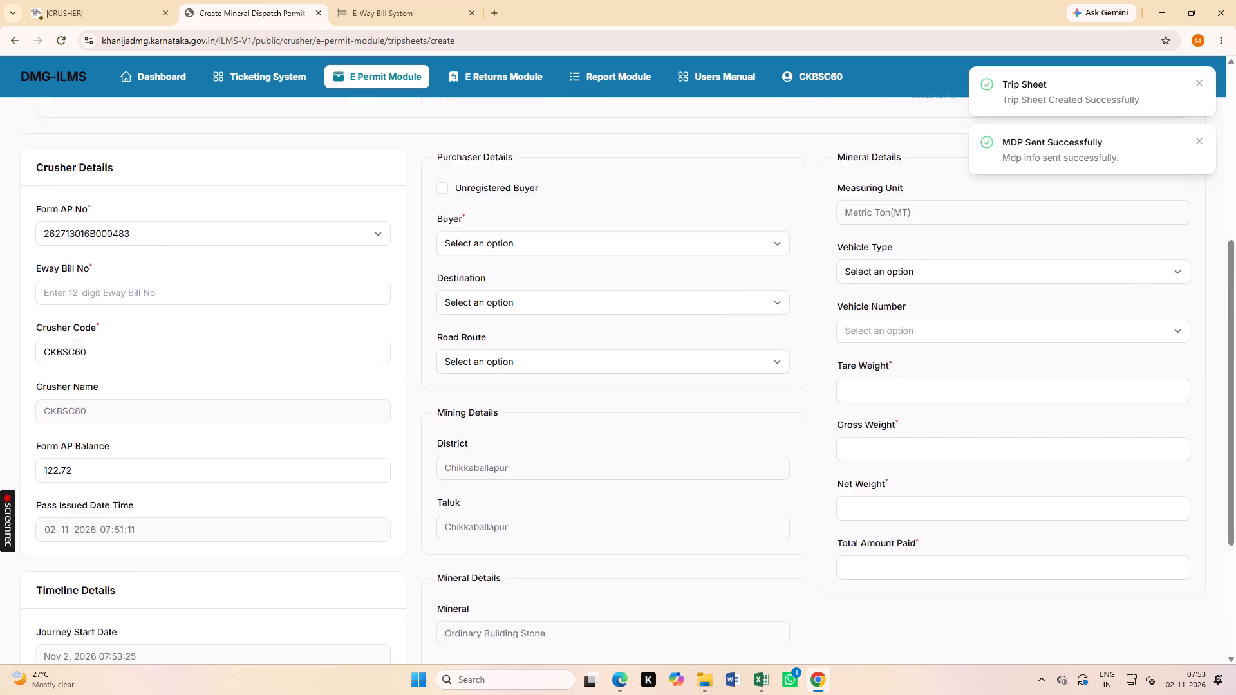
{"action": "left_click", "coordinate": [160, 277]}
{"action": "left_click", "coordinate": [160, 347]}
{"action": "left_click", "coordinate": [173, 297]}
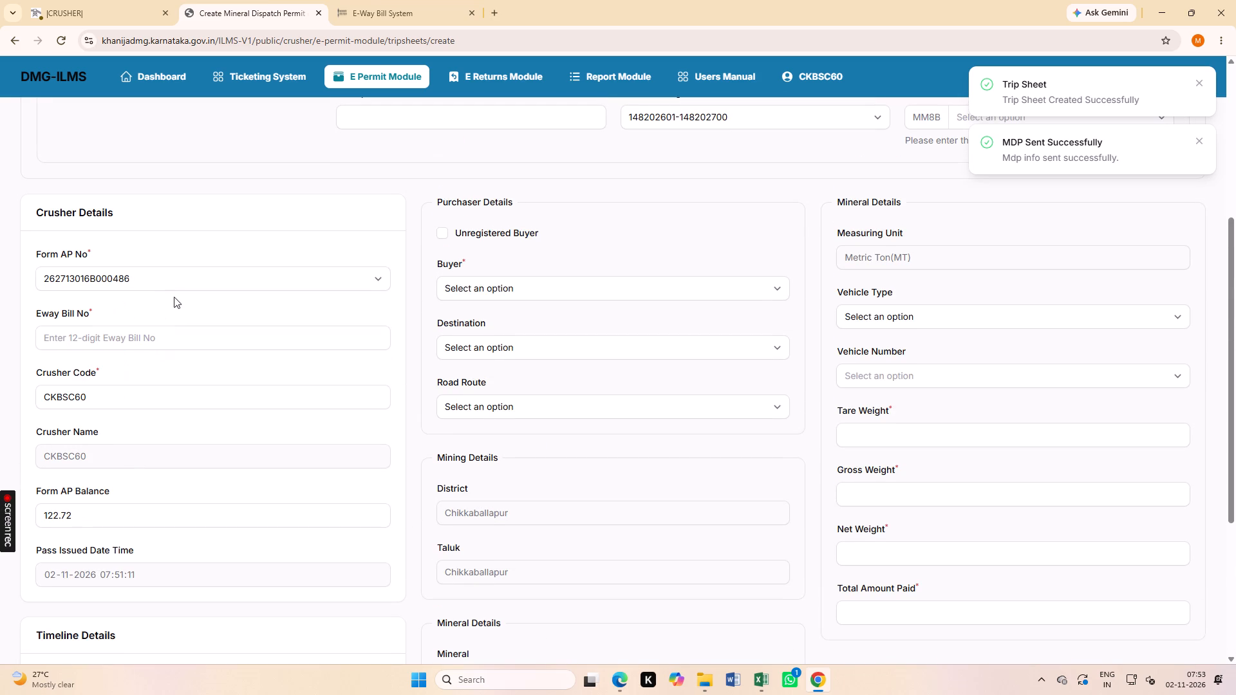
{"action": "scroll", "coordinate": [174, 297], "scroll_direction": "down", "scroll_amount": 5}
{"action": "scroll", "coordinate": [174, 297], "scroll_direction": "up", "scroll_amount": 3}
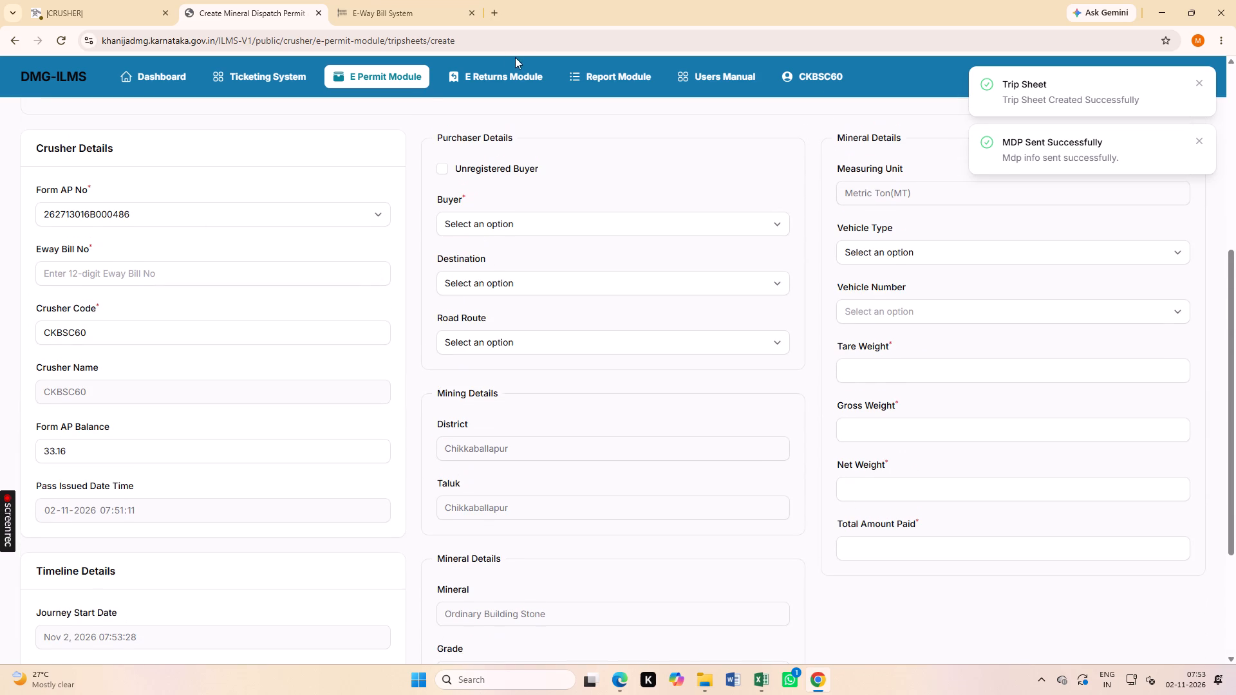
Start a new Production Information record in the E Permit Module and set its mineral to Ordinary Building Stone.
{"action": "left_click", "coordinate": [413, 75]}
{"action": "scroll", "coordinate": [92, 353], "scroll_direction": "down", "scroll_amount": 1}
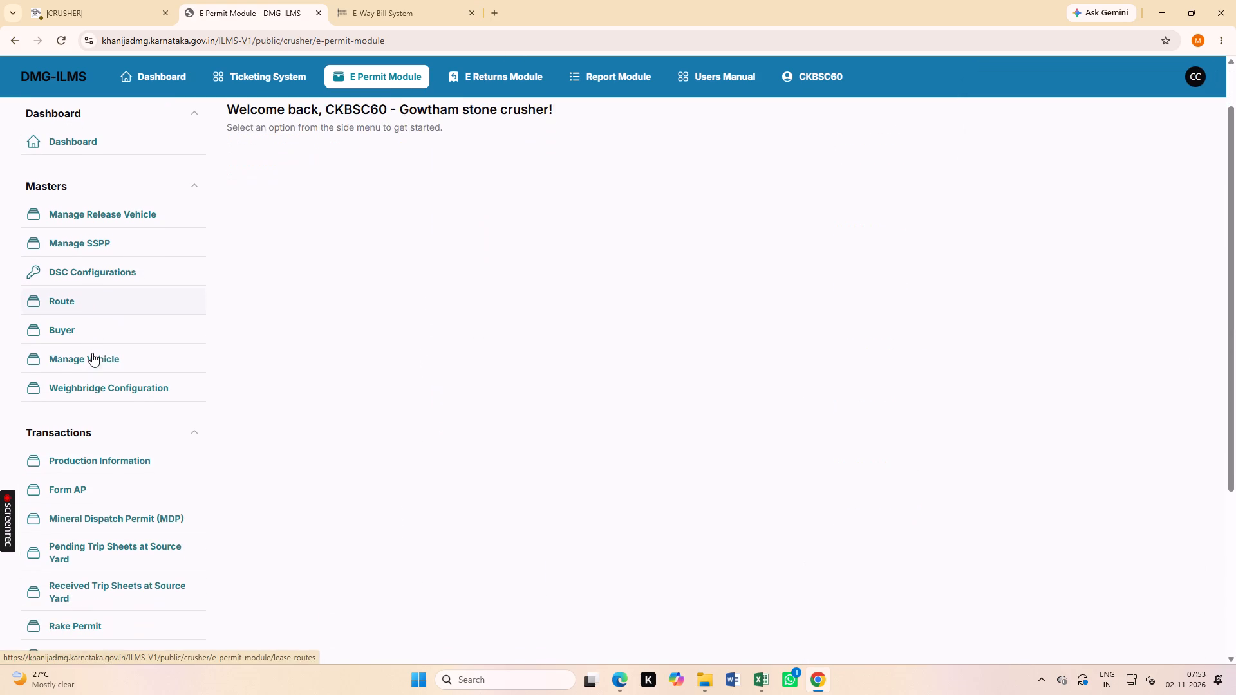
{"action": "left_click", "coordinate": [115, 463]}
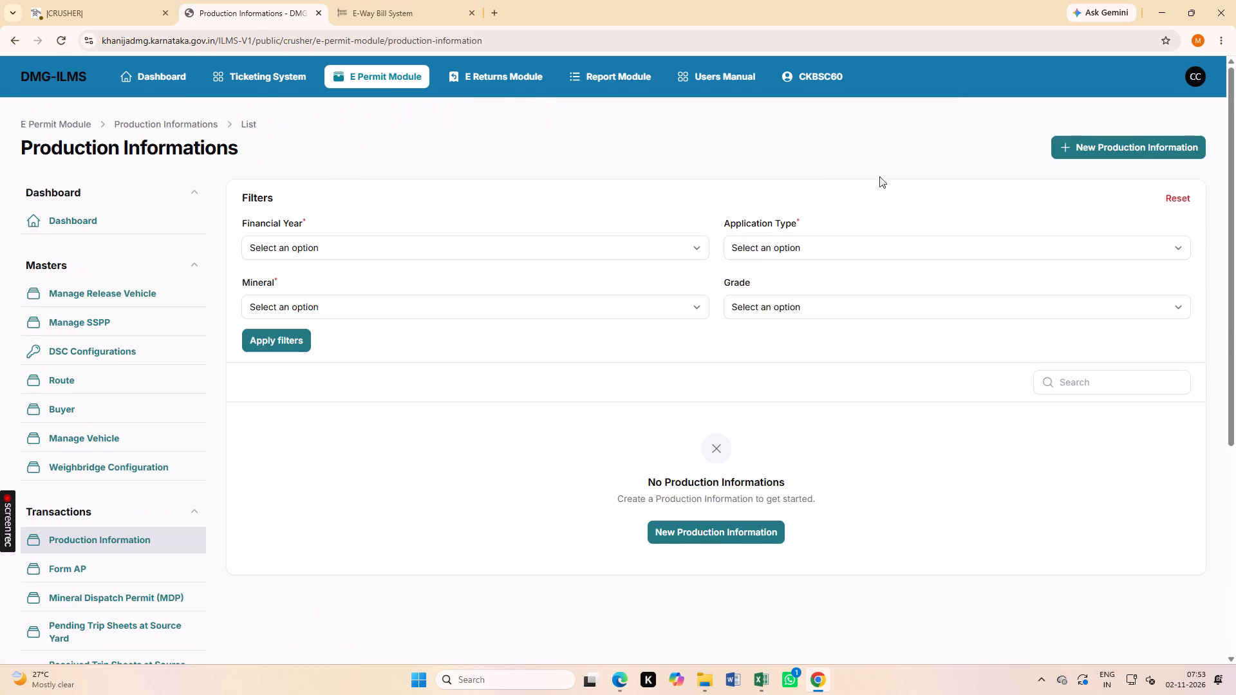
{"action": "left_click", "coordinate": [1145, 139]}
{"action": "left_click", "coordinate": [269, 281]}
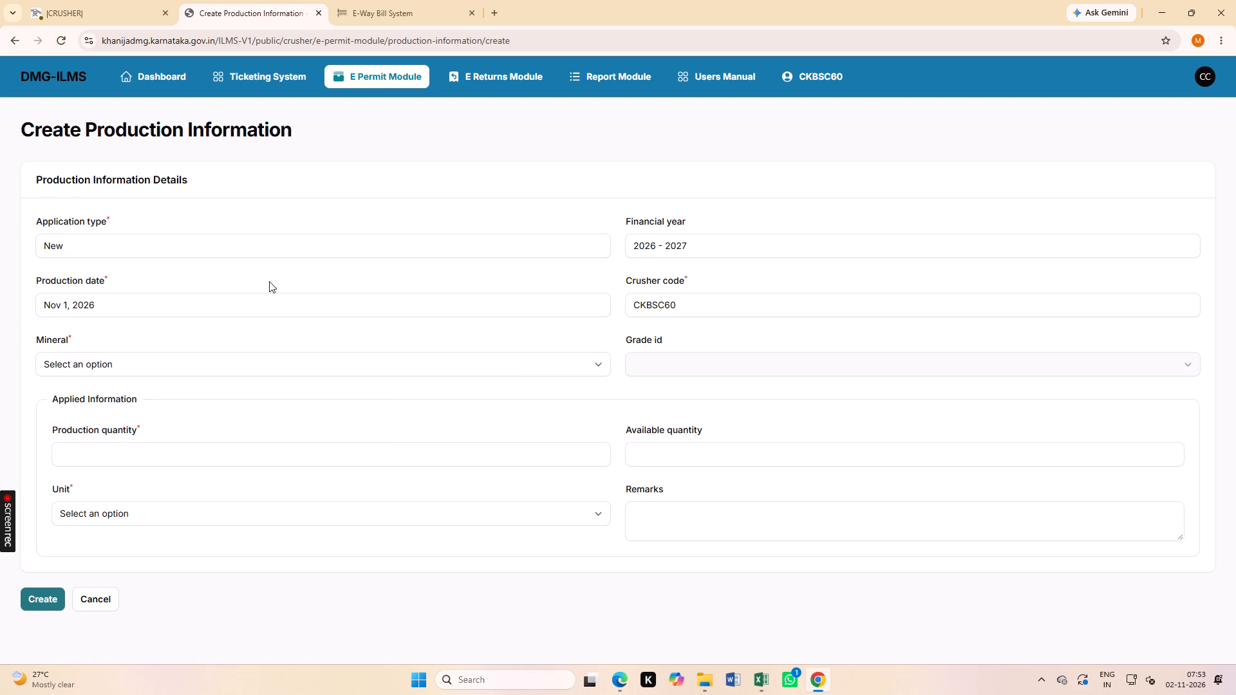
{"action": "left_click", "coordinate": [276, 365]}
{"action": "left_click", "coordinate": [259, 403]}
{"action": "left_click", "coordinate": [259, 399]}
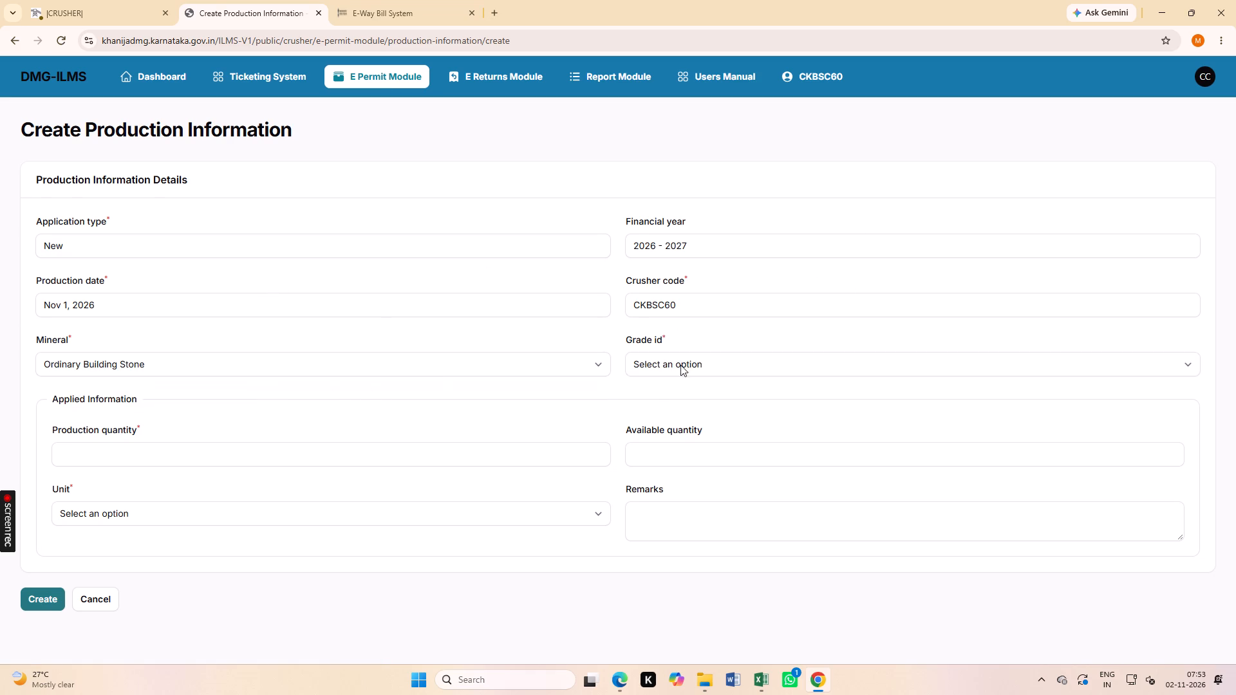
Complete the production record with grade 20MM, production quantity 300 and unit Metric Ton(MT), and create it.
{"action": "left_click", "coordinate": [693, 358]}
{"action": "left_click", "coordinate": [684, 436]}
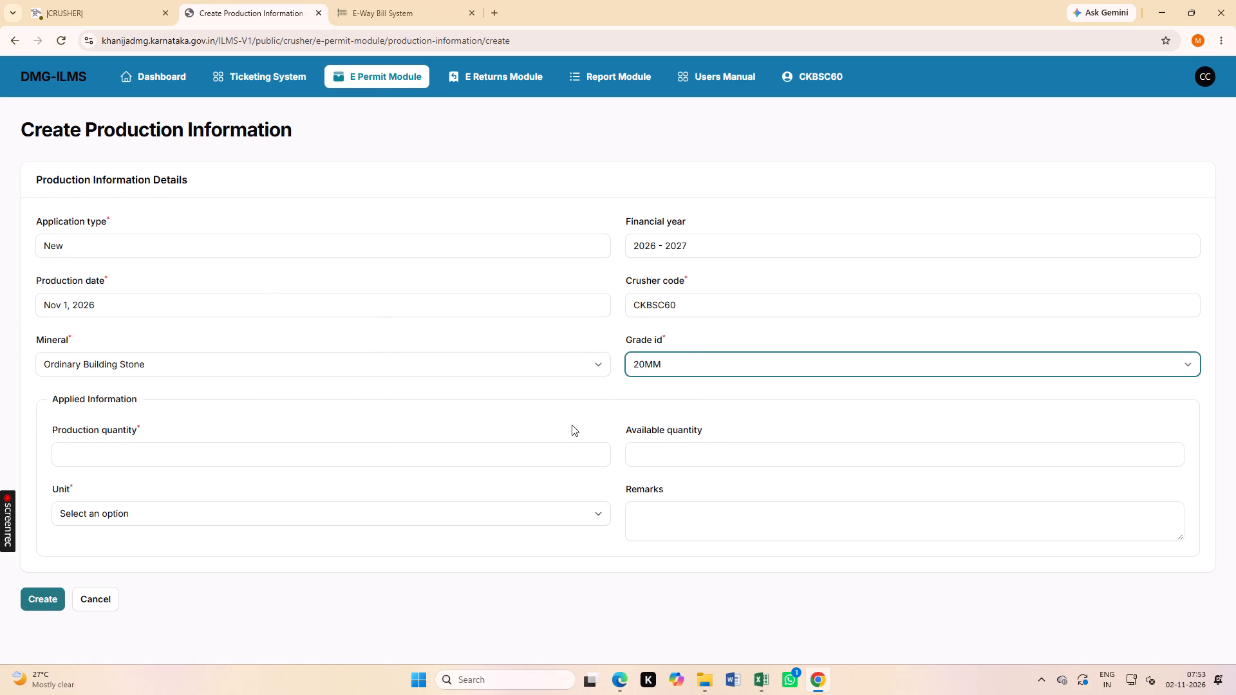
{"action": "left_click", "coordinate": [521, 405]}
{"action": "scroll", "coordinate": [319, 423], "scroll_direction": "down", "scroll_amount": 3}
{"action": "left_click", "coordinate": [219, 461]}
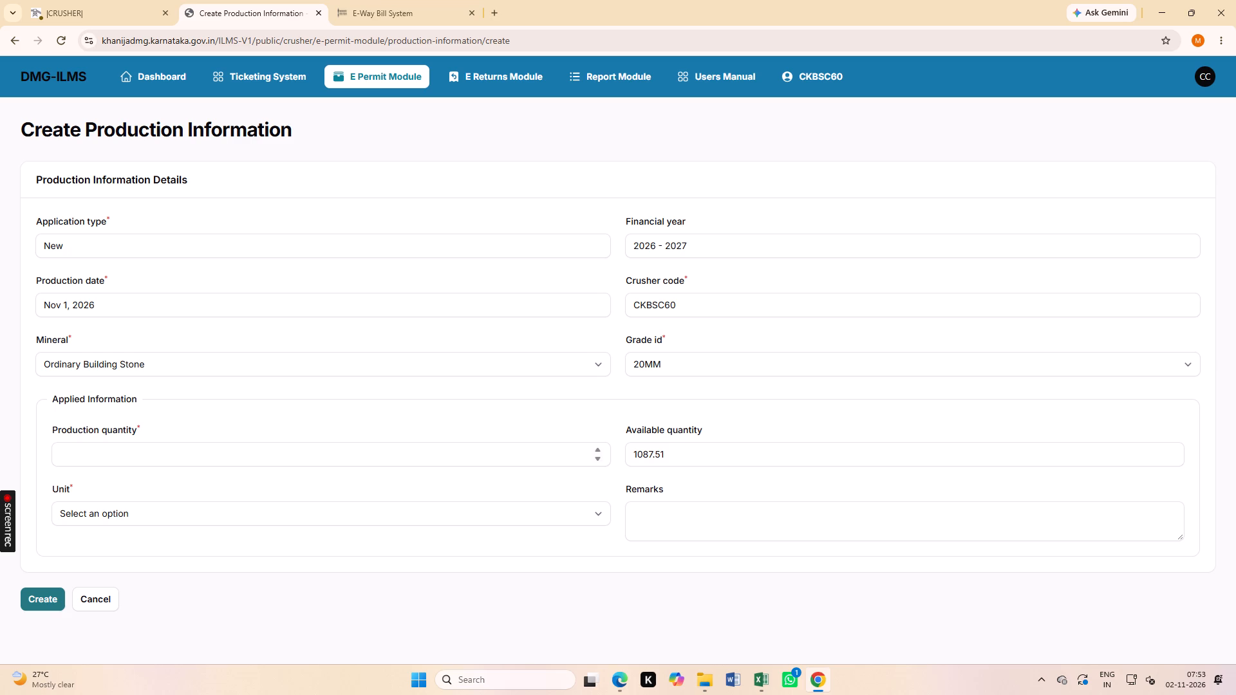
{"action": "key", "text": "4"}
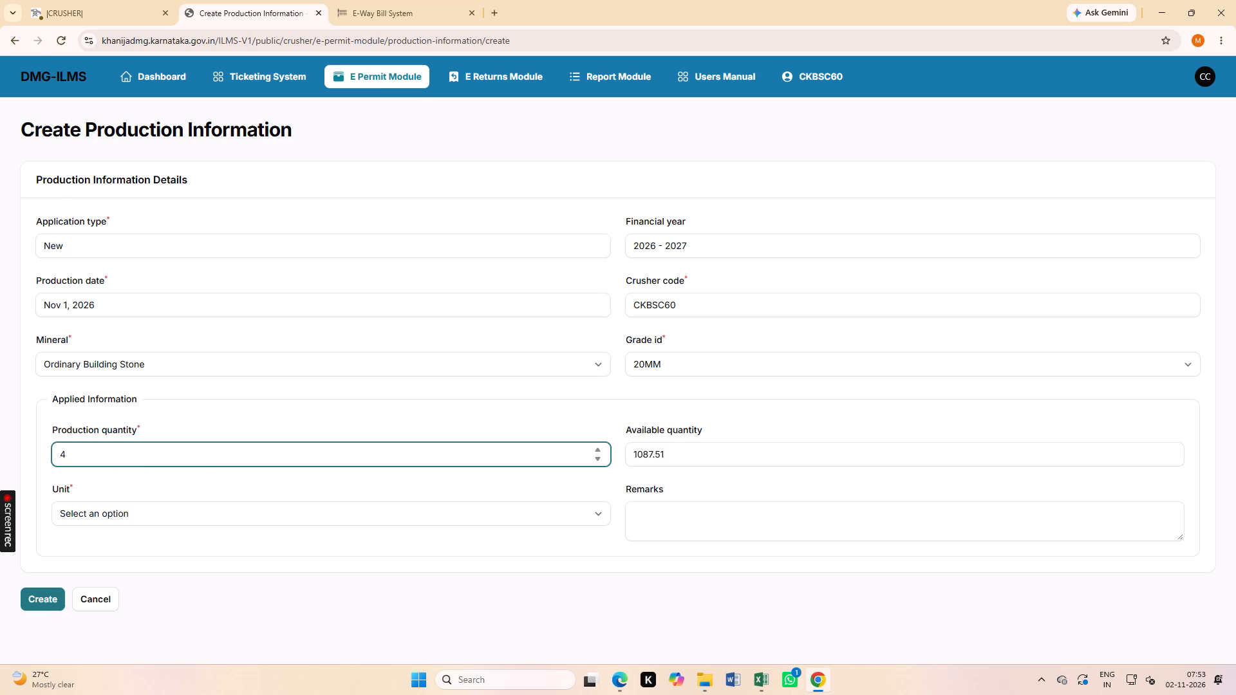
{"action": "key", "text": "BackSpace"}
{"action": "type", "text": "300"}
{"action": "left_click", "coordinate": [117, 510]}
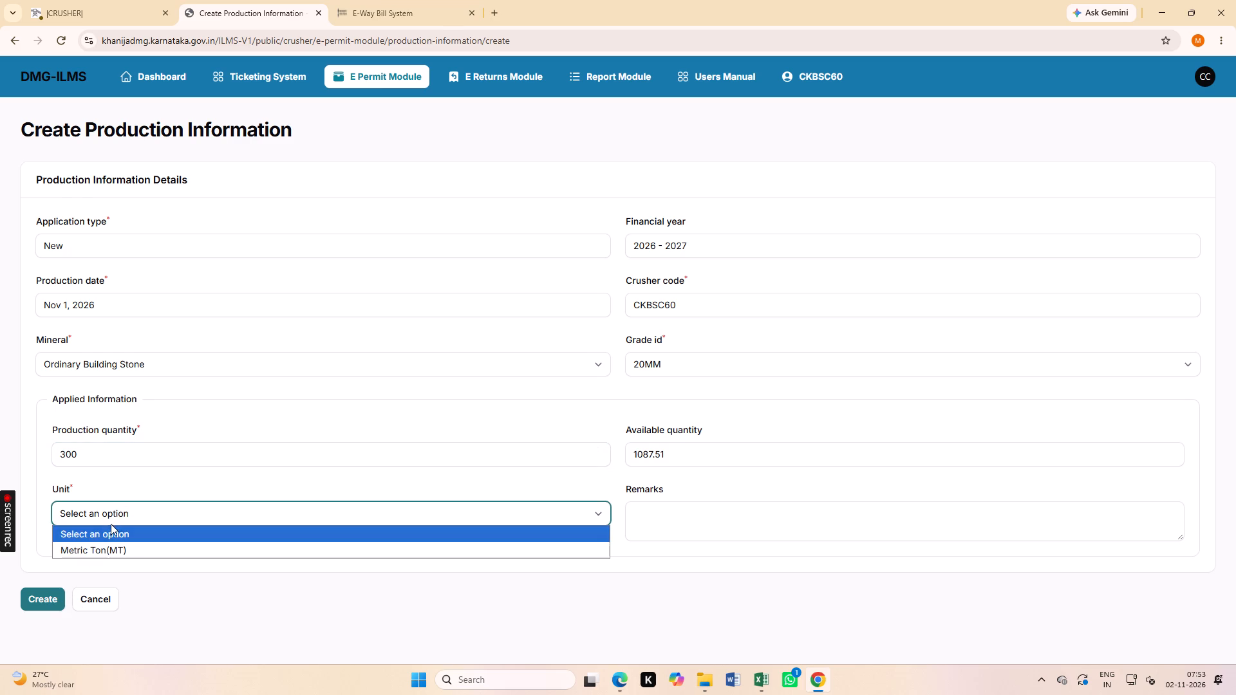
{"action": "left_click", "coordinate": [114, 548]}
{"action": "left_click", "coordinate": [35, 602]}
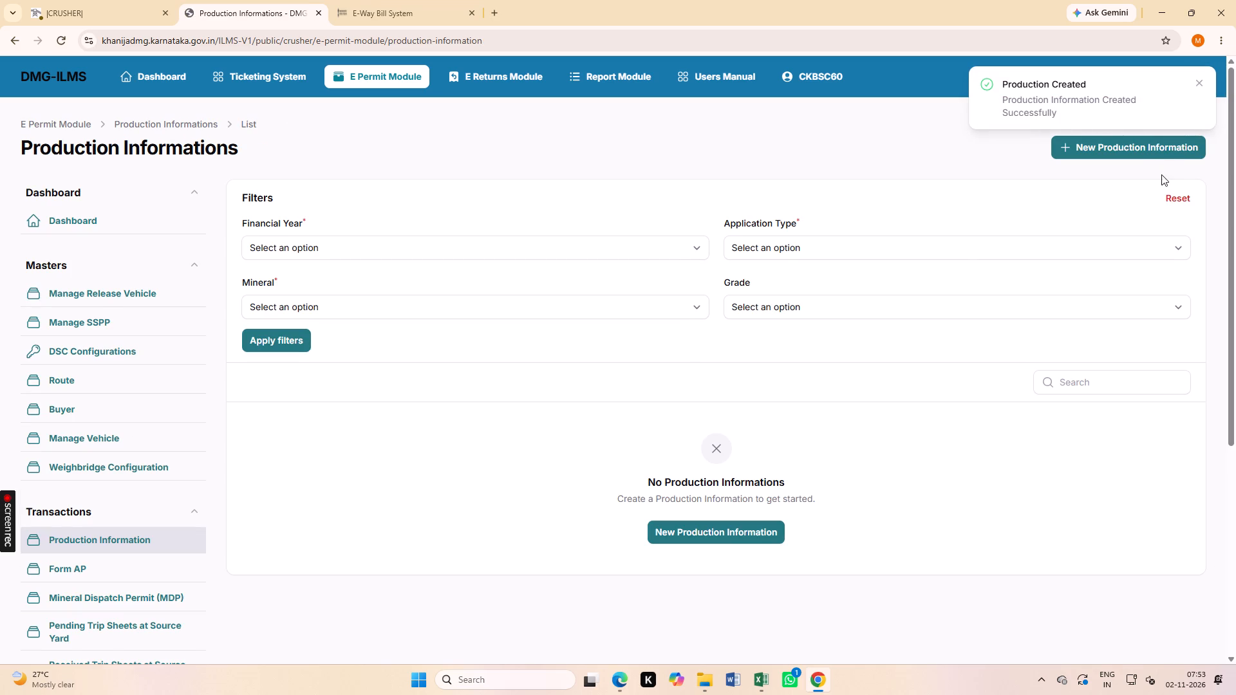
Start a new Form AP for the crusher and set its application type to New.
{"action": "scroll", "coordinate": [79, 533], "scroll_direction": "down", "scroll_amount": 1}
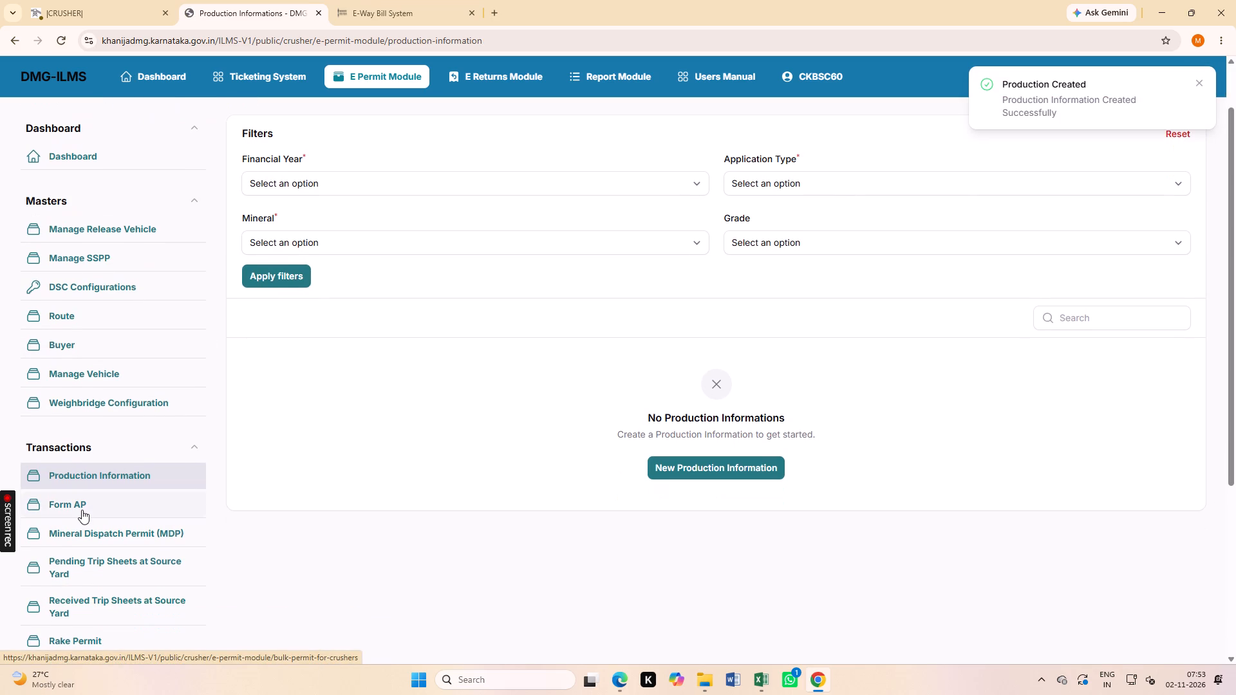
{"action": "left_click", "coordinate": [82, 510]}
{"action": "left_click", "coordinate": [1117, 131]}
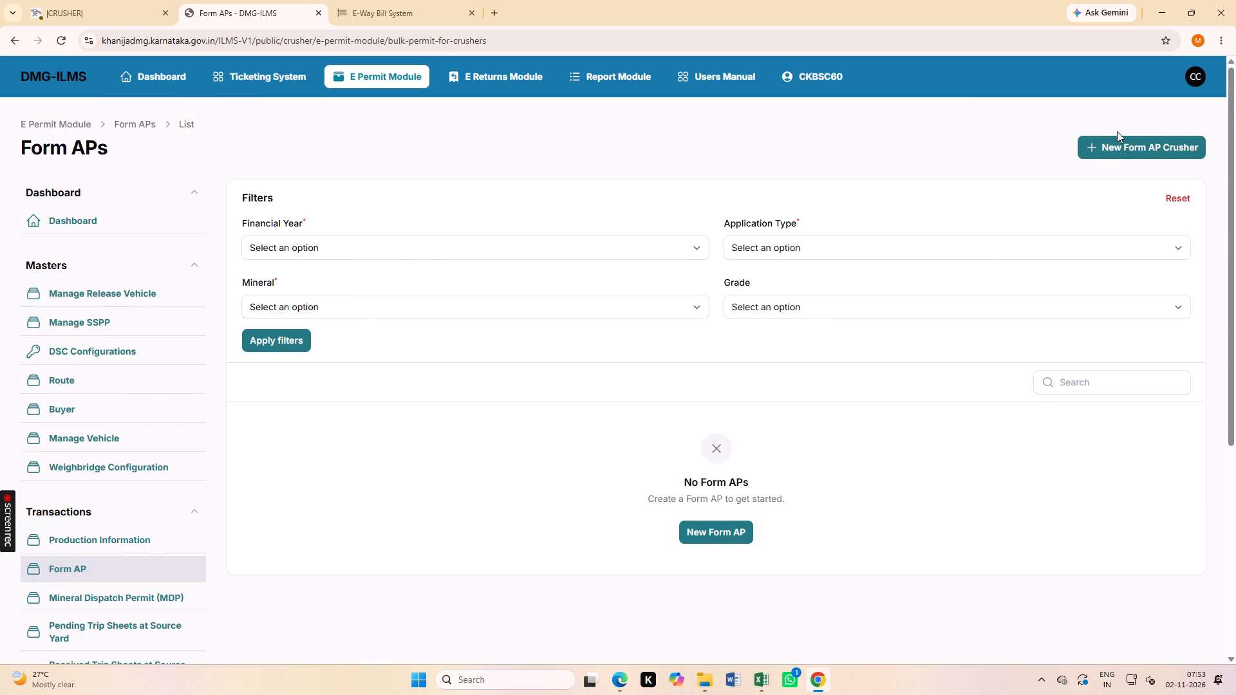
{"action": "left_click", "coordinate": [1117, 147]}
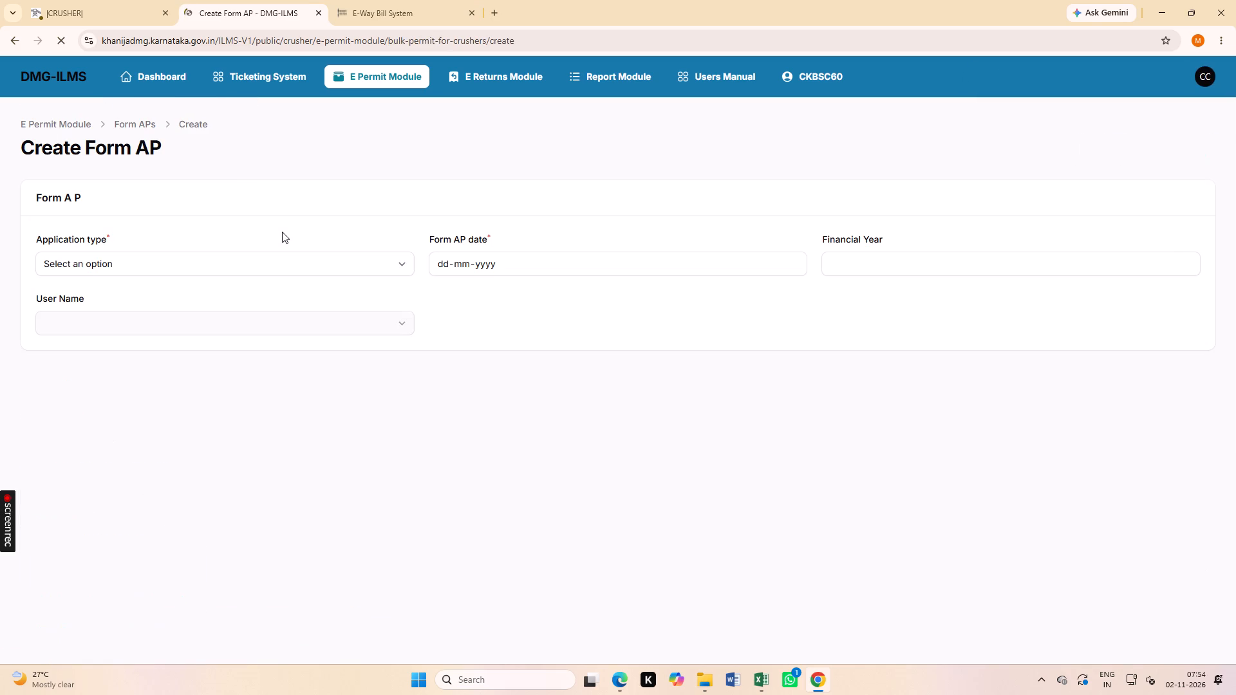
{"action": "left_click", "coordinate": [175, 254]}
{"action": "left_click", "coordinate": [180, 305]}
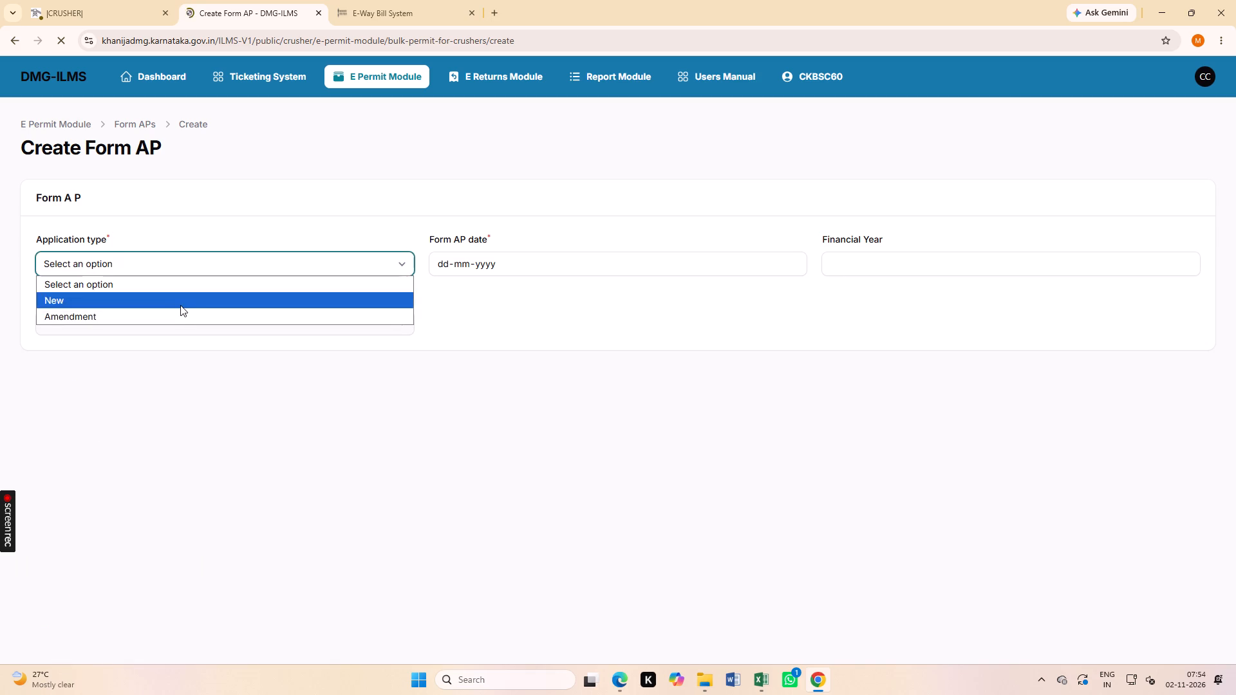
{"action": "left_click", "coordinate": [241, 289]}
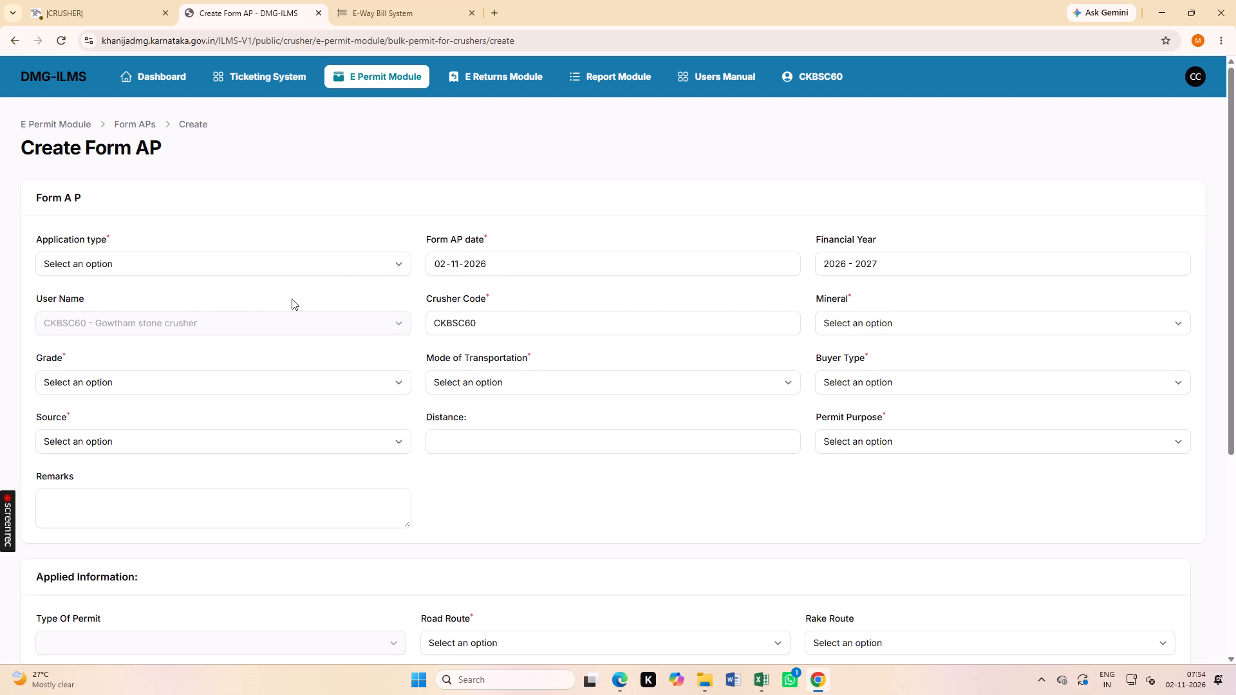
{"action": "left_click", "coordinate": [208, 275]}
{"action": "left_click", "coordinate": [208, 269]}
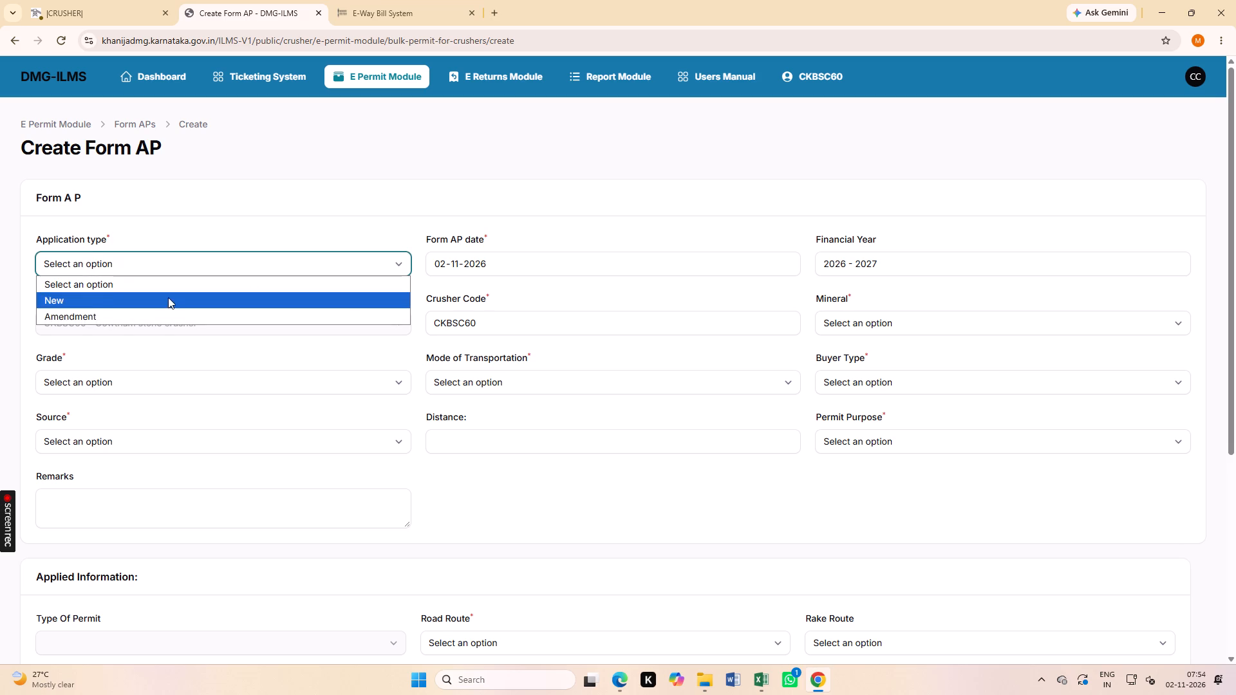
{"action": "double_click", "coordinate": [168, 297]}
{"action": "left_click", "coordinate": [274, 284]}
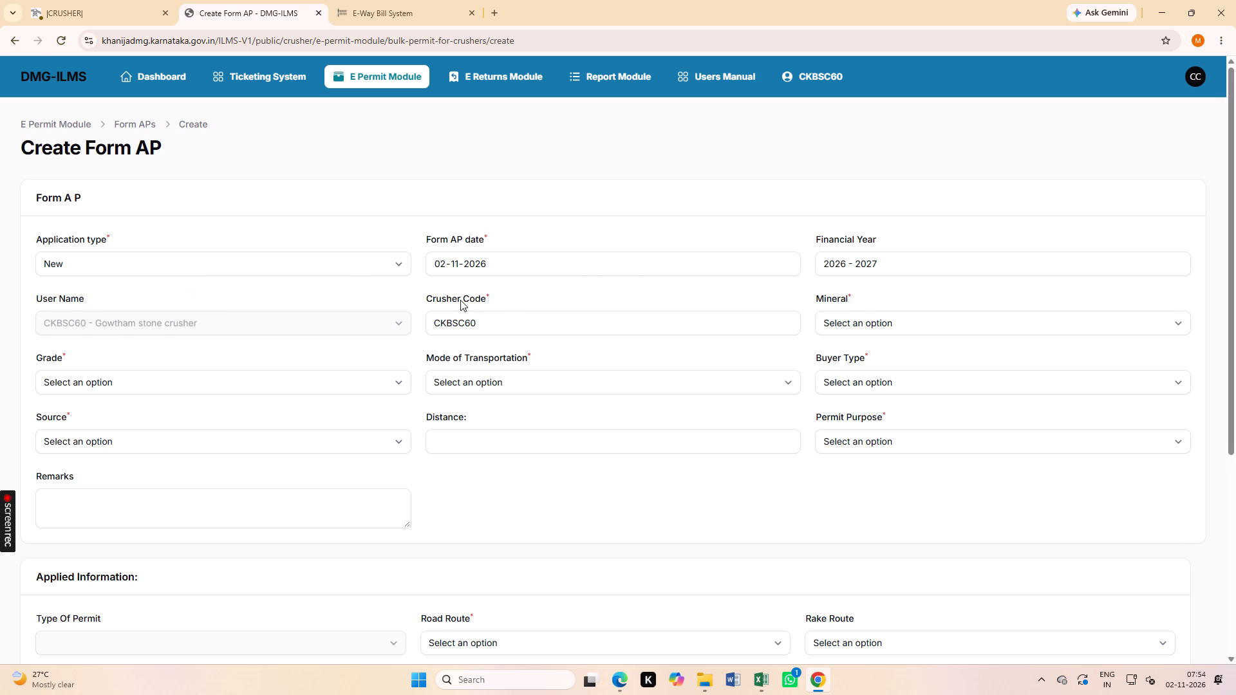
Set the Form AP's mineral to Ordinary Building Stone and its grade to 20MM.
{"action": "left_click", "coordinate": [937, 321]}
{"action": "left_click", "coordinate": [862, 322]}
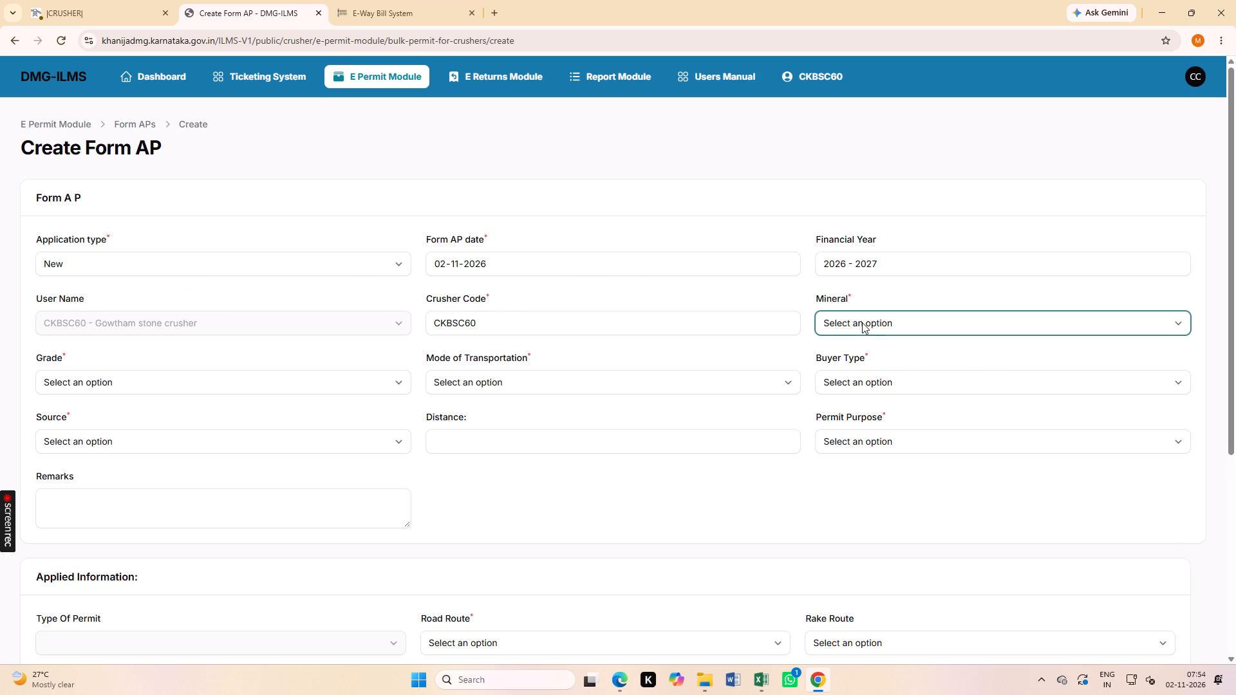
{"action": "left_click", "coordinate": [848, 329]}
{"action": "left_click", "coordinate": [865, 362]}
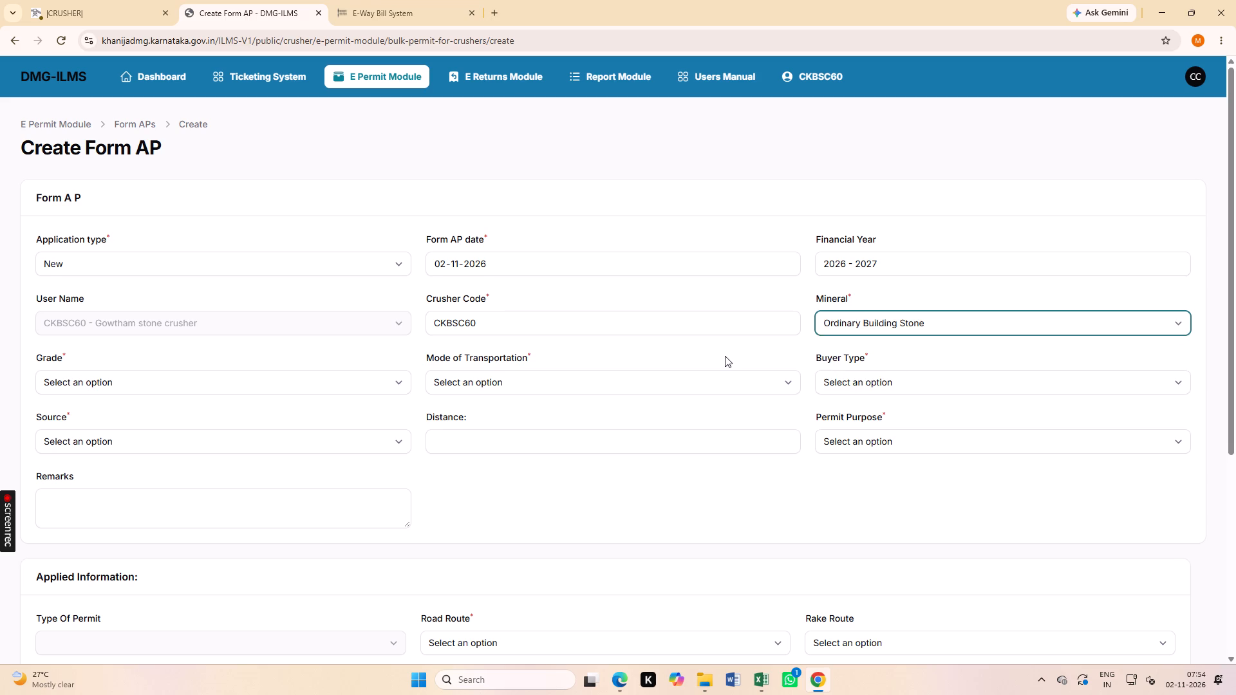
{"action": "left_click", "coordinate": [725, 356]}
{"action": "scroll", "coordinate": [383, 404], "scroll_direction": "down", "scroll_amount": 2}
{"action": "left_click", "coordinate": [227, 255]}
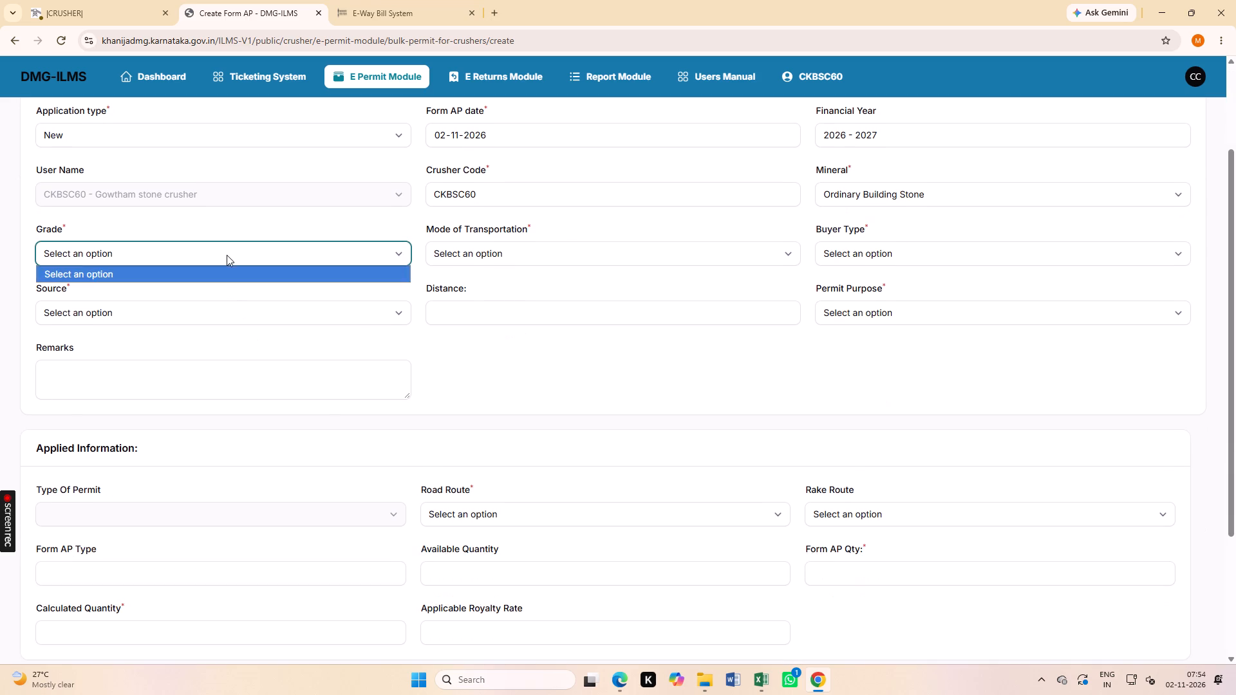
{"action": "left_click", "coordinate": [227, 273]}
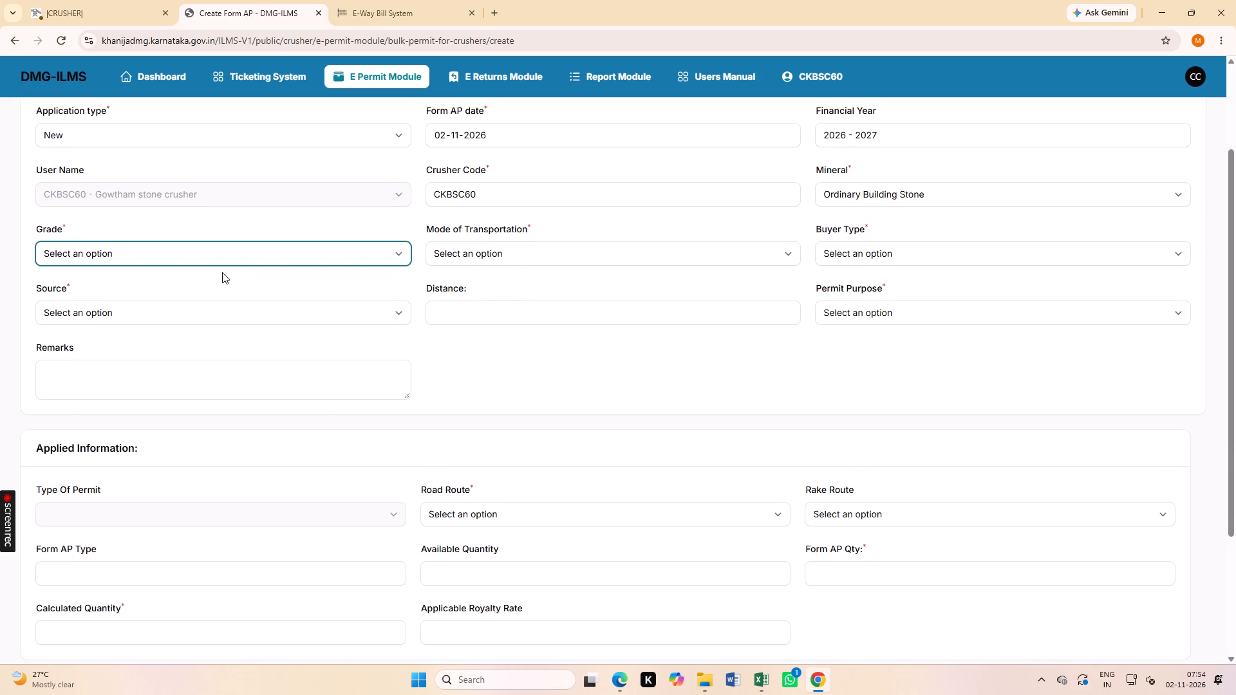
{"action": "left_click", "coordinate": [230, 248]}
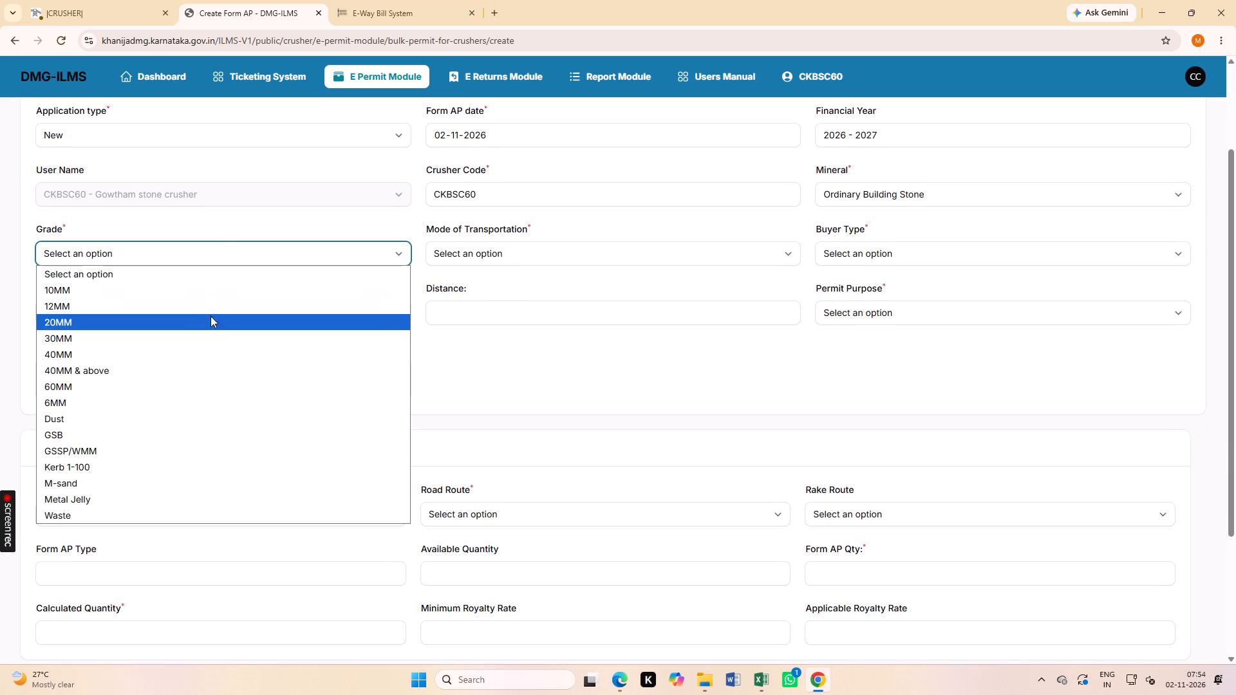
{"action": "left_click", "coordinate": [214, 315]}
{"action": "left_click", "coordinate": [214, 288]}
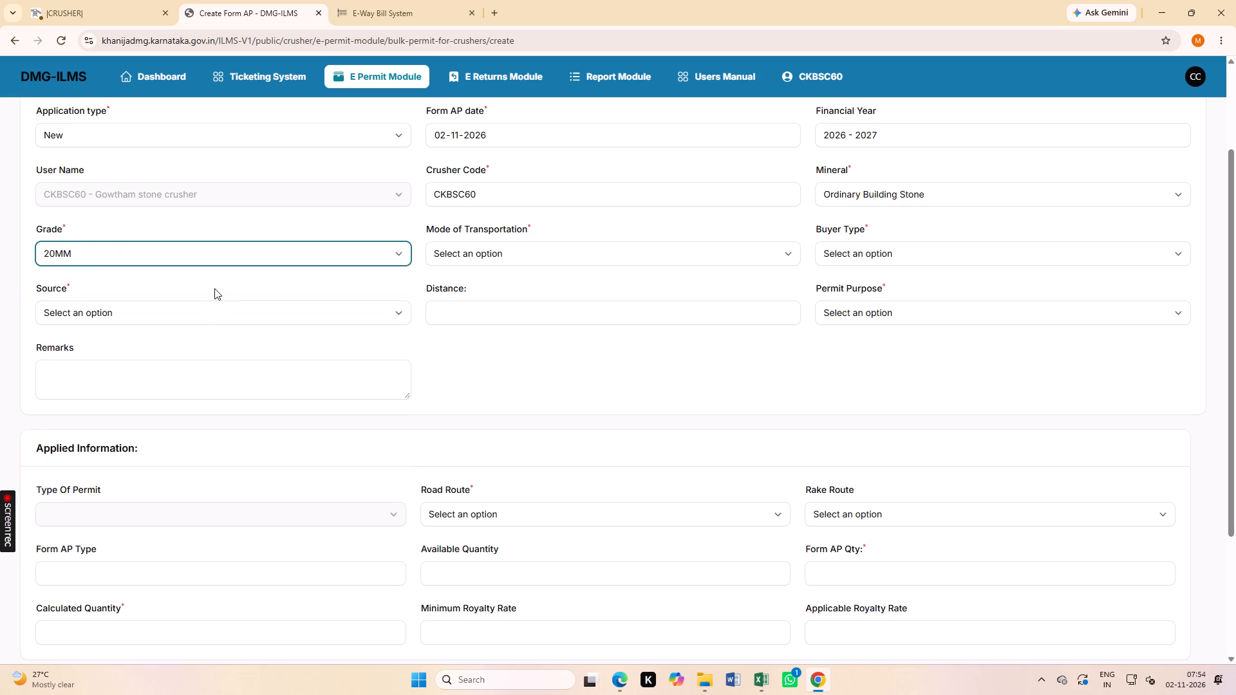
Set the Form AP's mode of transportation to By Road and its source to Kanivenarayanapura.
{"action": "left_click", "coordinate": [525, 252]}
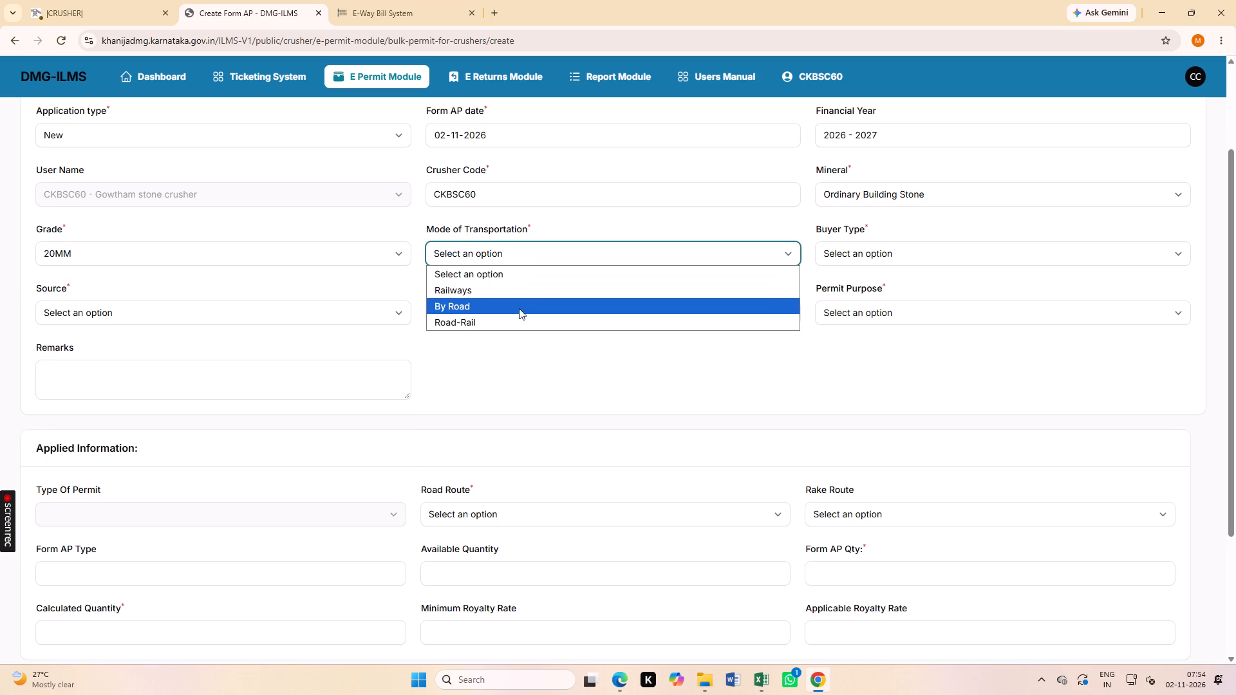
{"action": "left_click", "coordinate": [519, 313]}
{"action": "left_click", "coordinate": [523, 275]}
{"action": "left_click", "coordinate": [859, 247]}
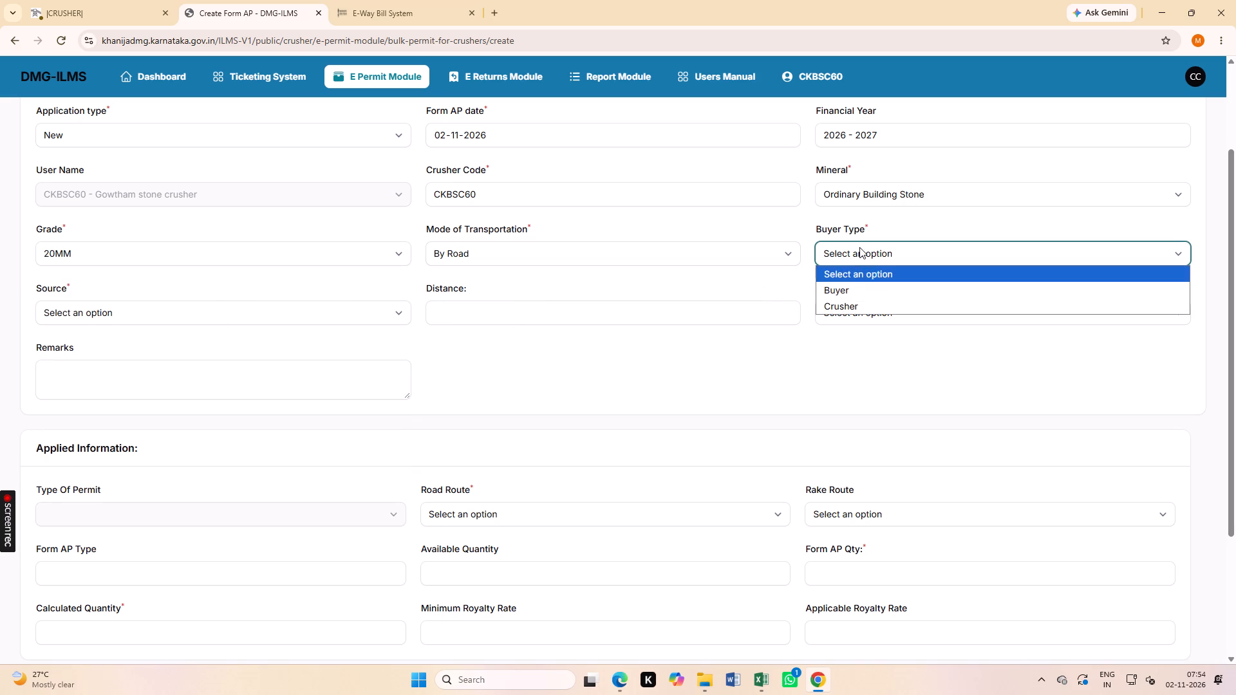
{"action": "left_click", "coordinate": [666, 274]}
{"action": "left_click", "coordinate": [97, 319]}
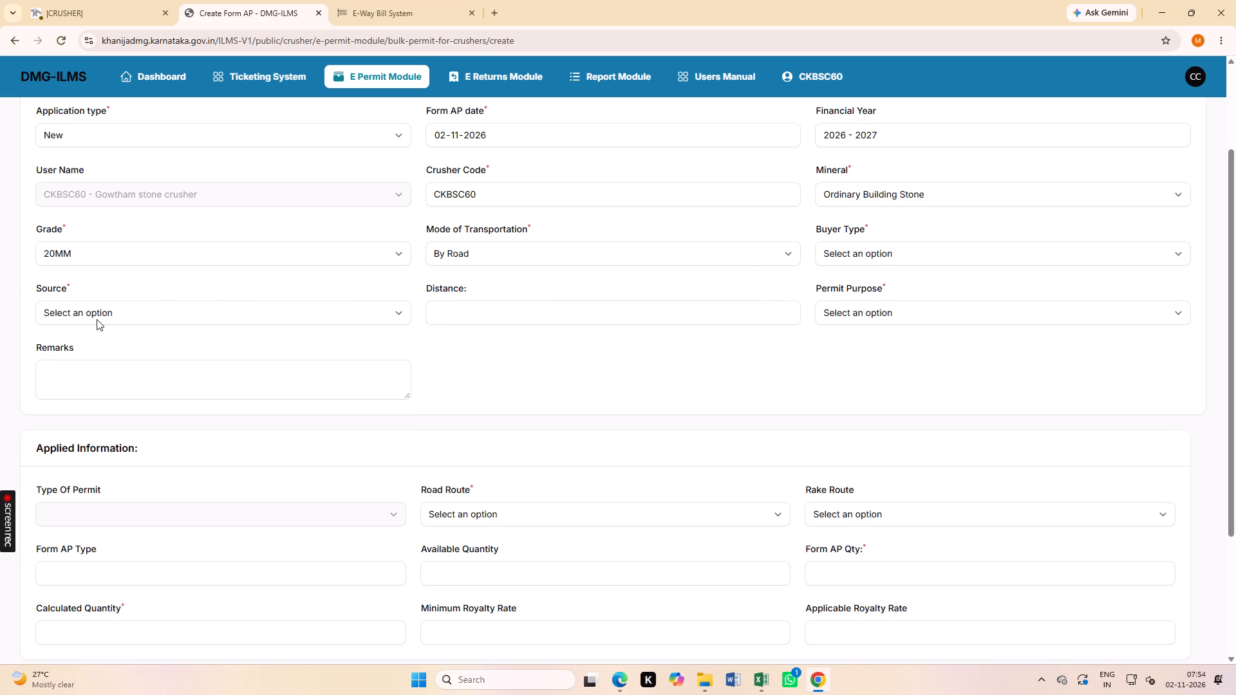
{"action": "left_click", "coordinate": [492, 254]}
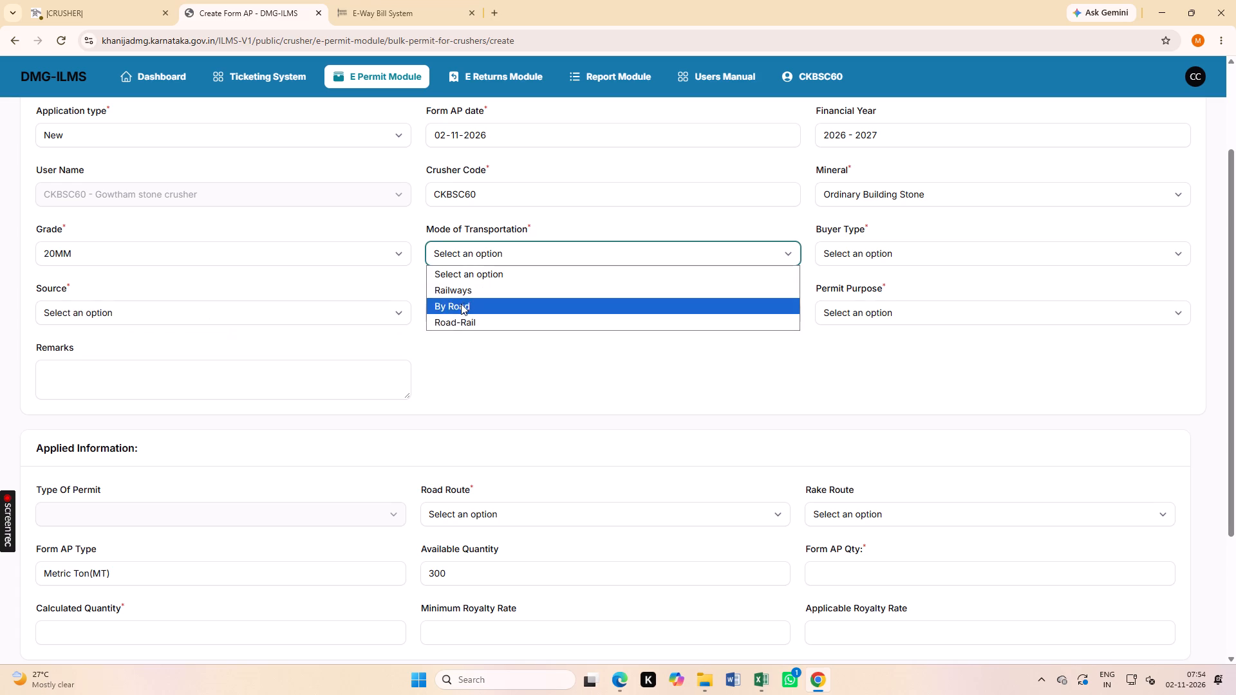
{"action": "left_click", "coordinate": [462, 300]}
{"action": "left_click", "coordinate": [139, 304]}
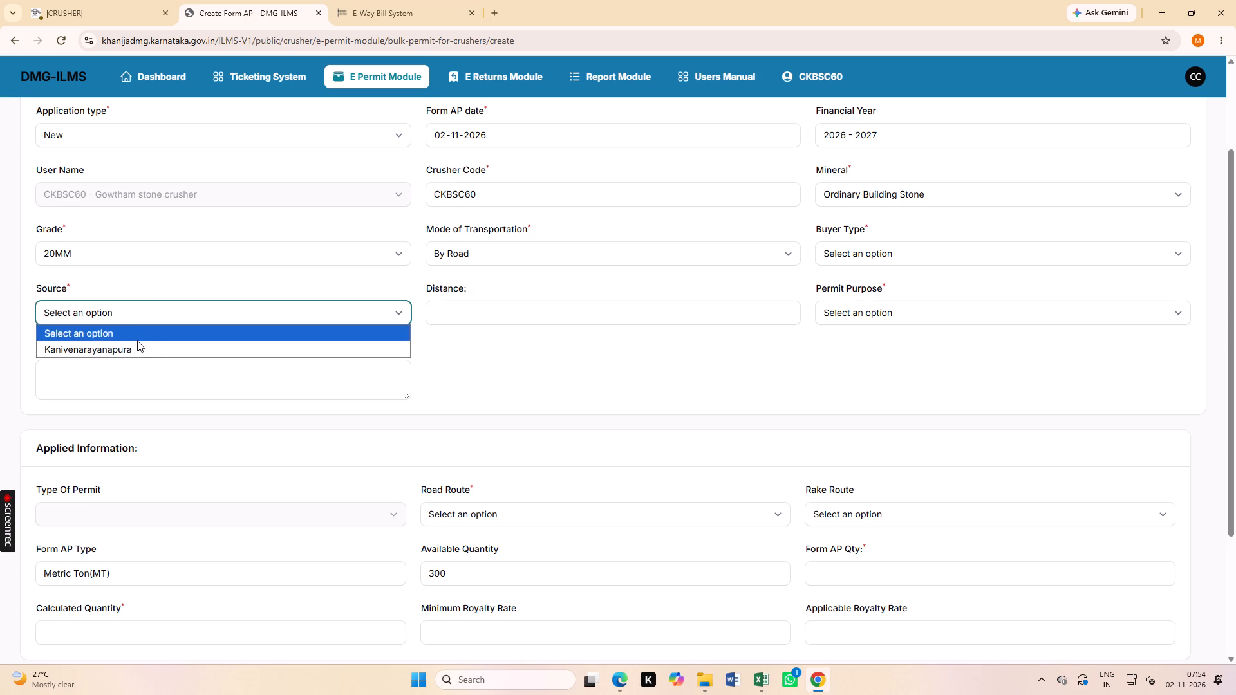
{"action": "left_click", "coordinate": [140, 351]}
{"action": "left_click", "coordinate": [146, 344]}
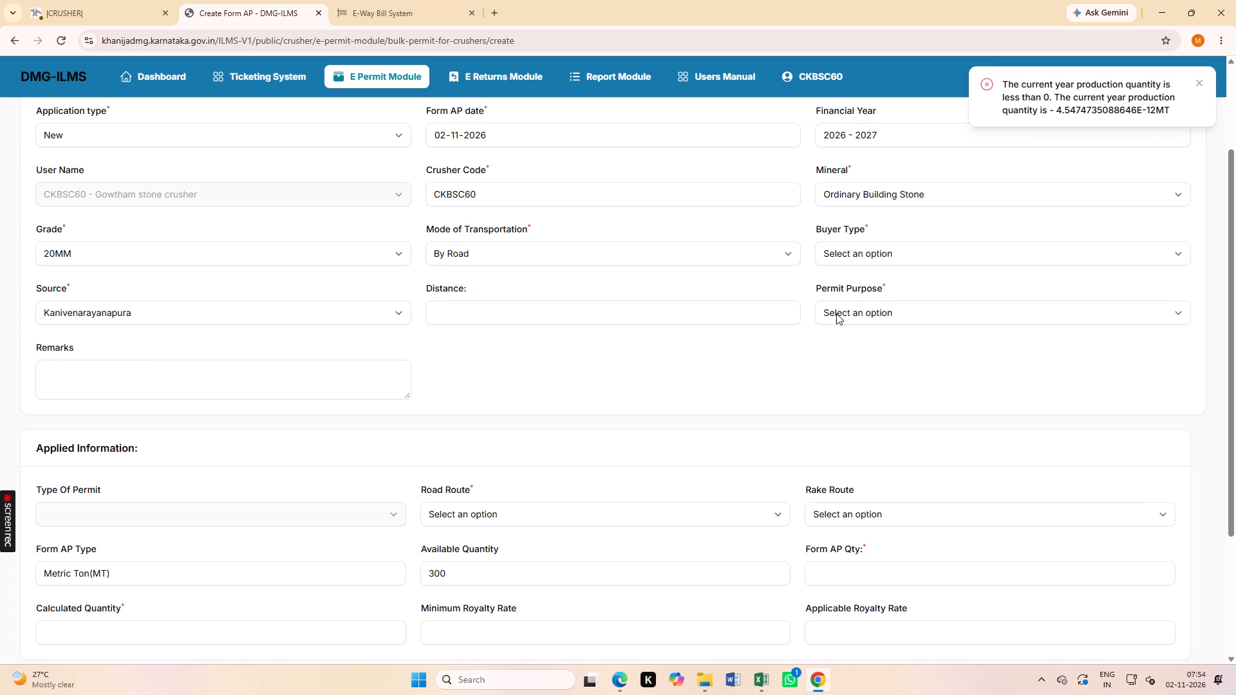
Set the Form AP's permit purpose to D2 -InState sale to Mineral based Industry.
{"action": "left_click", "coordinate": [858, 310]}
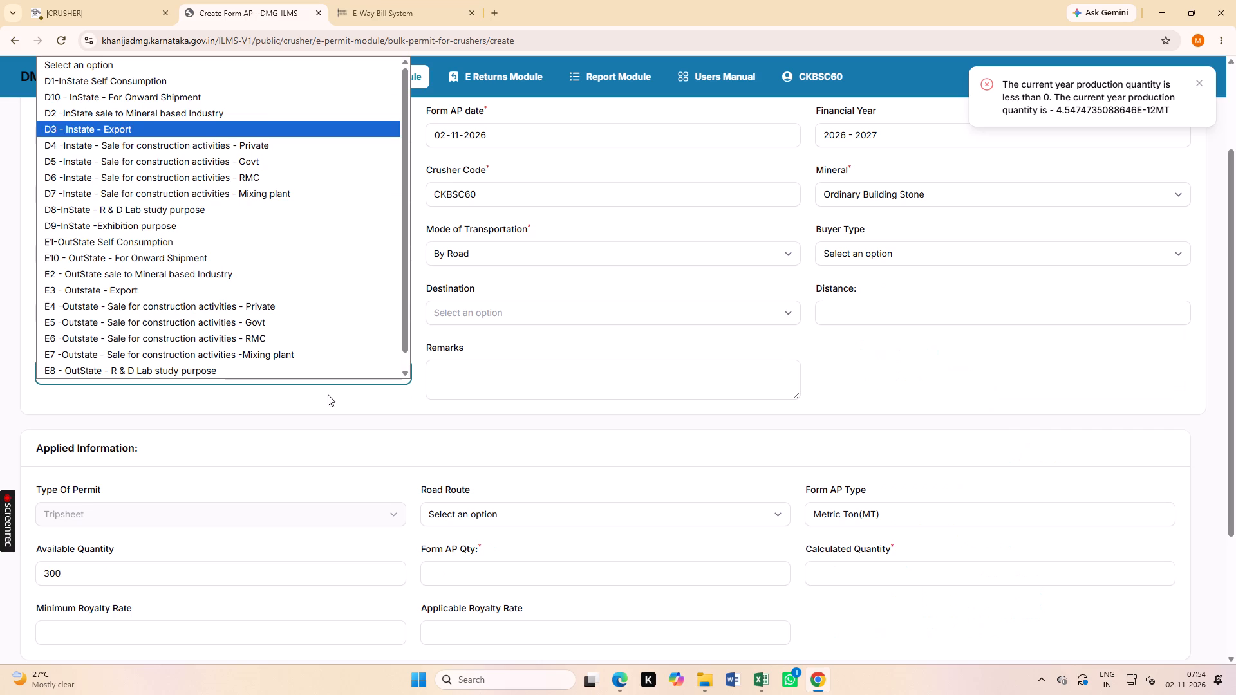
{"action": "left_click", "coordinate": [299, 105]}
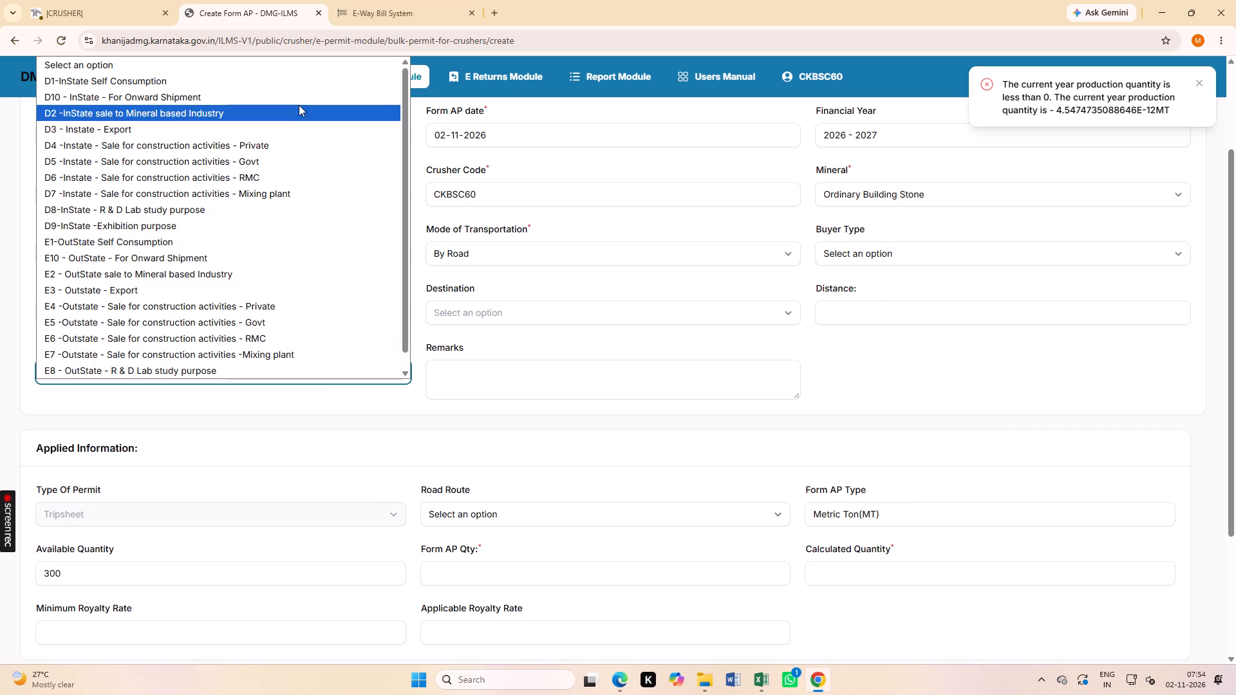
{"action": "left_click", "coordinate": [225, 402]}
Enter a Form AP quantity of 300 and try to create the Form AP.
{"action": "scroll", "coordinate": [234, 480], "scroll_direction": "down", "scroll_amount": 4}
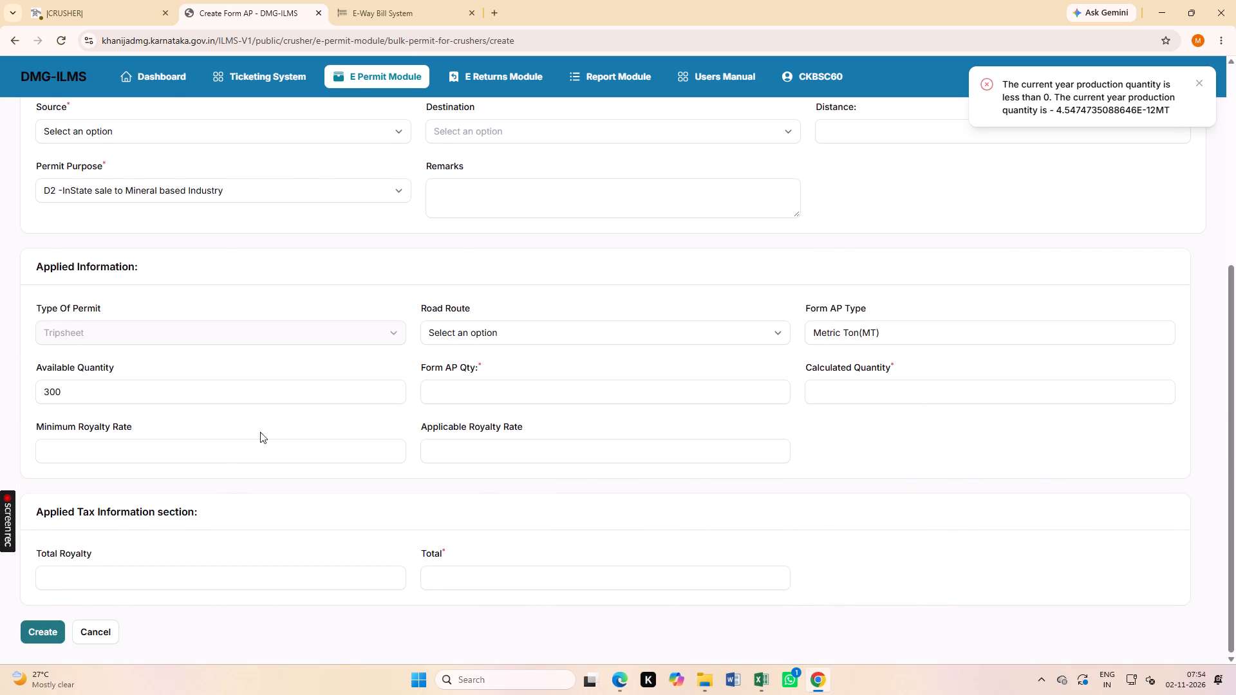
{"action": "left_click", "coordinate": [585, 390]}
{"action": "type", "text": "300"}
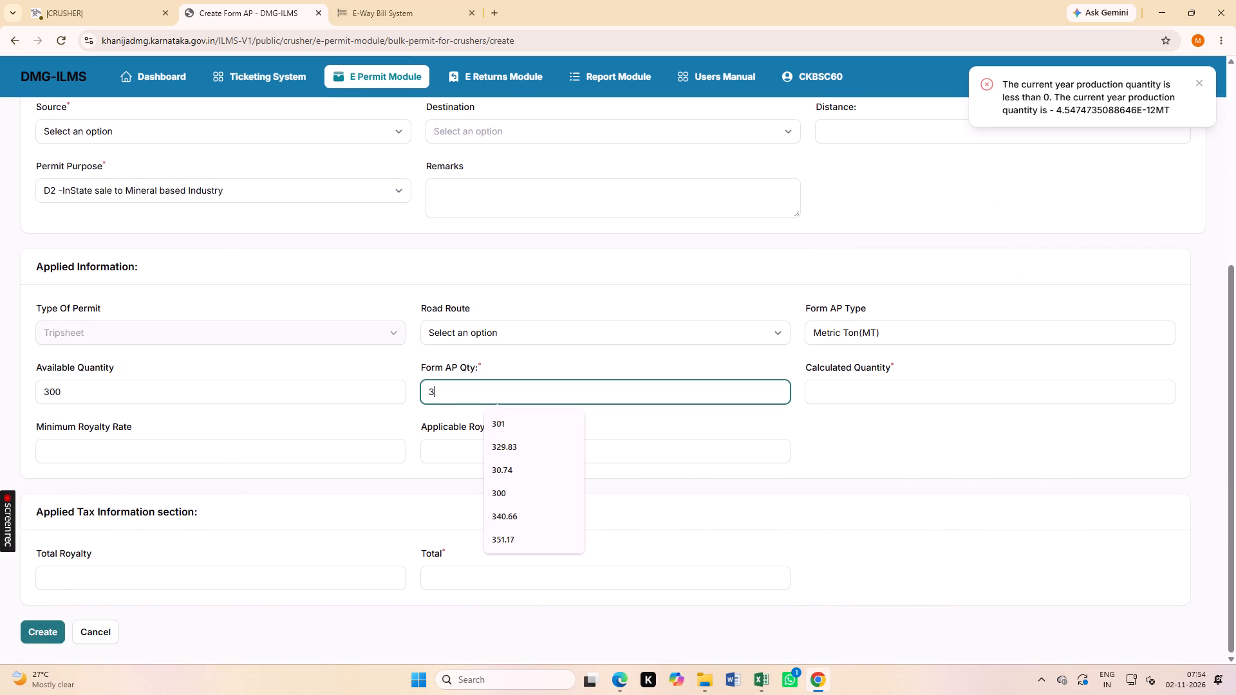
{"action": "left_click", "coordinate": [277, 492]}
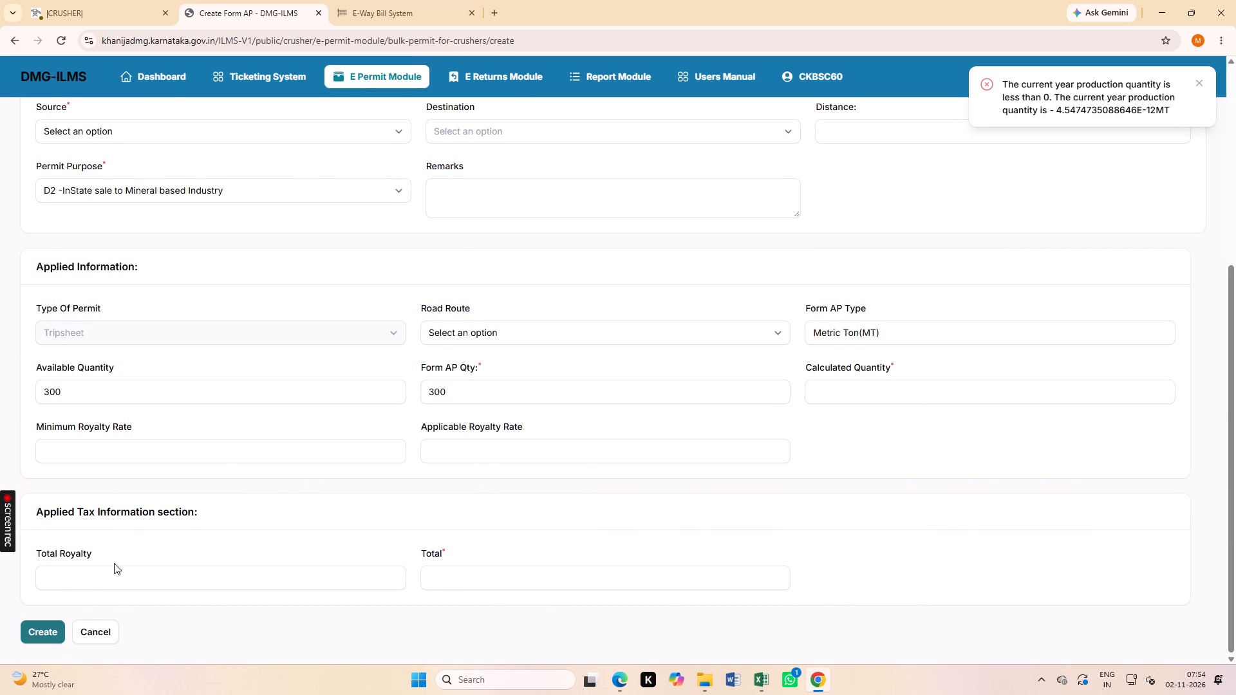
{"action": "left_click", "coordinate": [44, 628]}
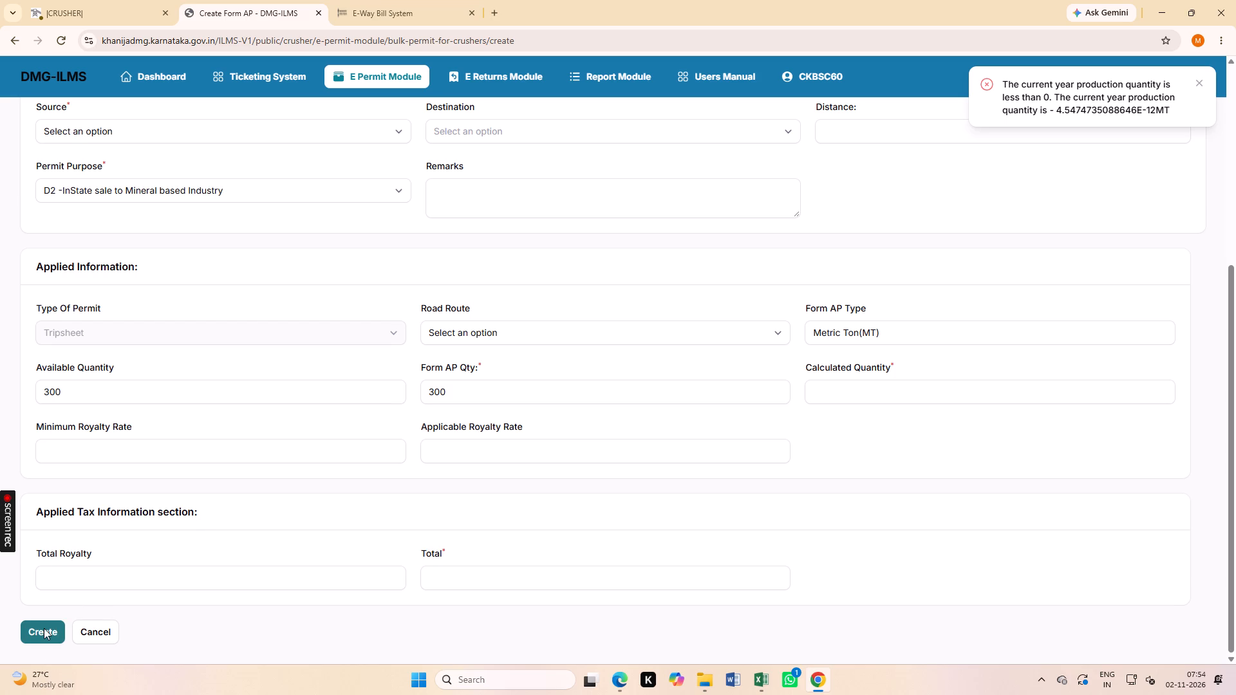
{"action": "left_click", "coordinate": [44, 628]}
Select Kanivenarayanapura as the Form AP's source again and submit the form for creation.
{"action": "left_click", "coordinate": [147, 138]}
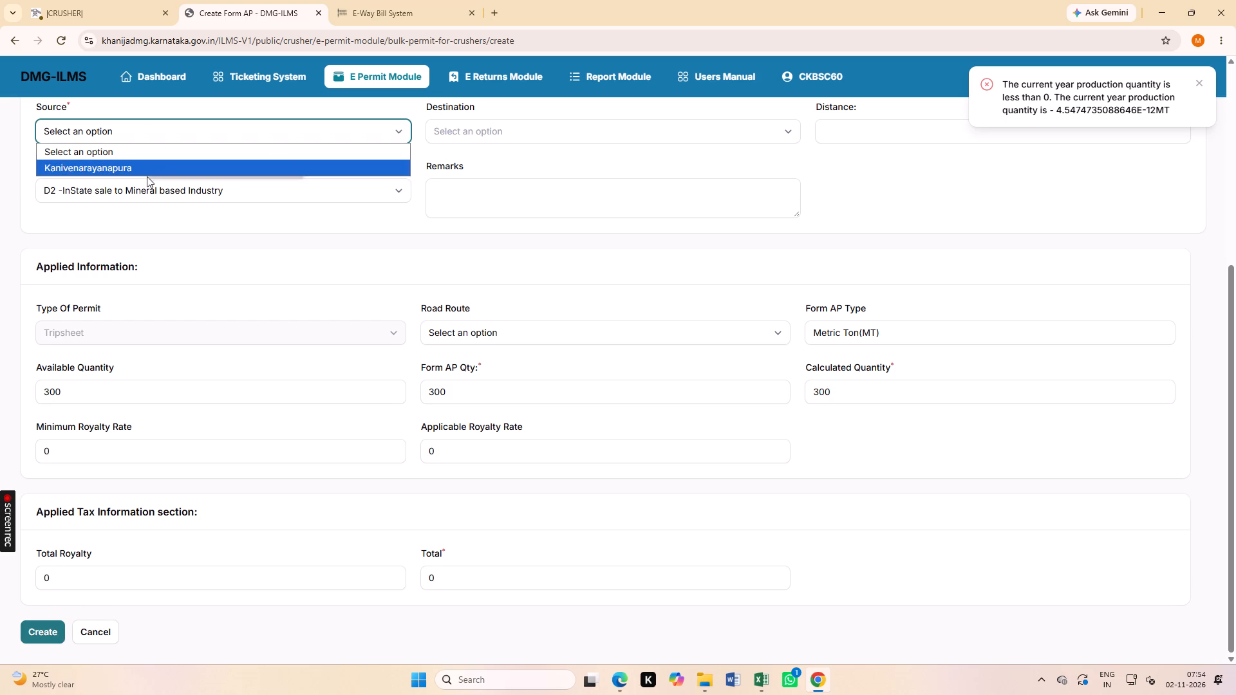
{"action": "left_click", "coordinate": [147, 168]}
{"action": "left_click", "coordinate": [125, 255]}
{"action": "left_click", "coordinate": [39, 642]}
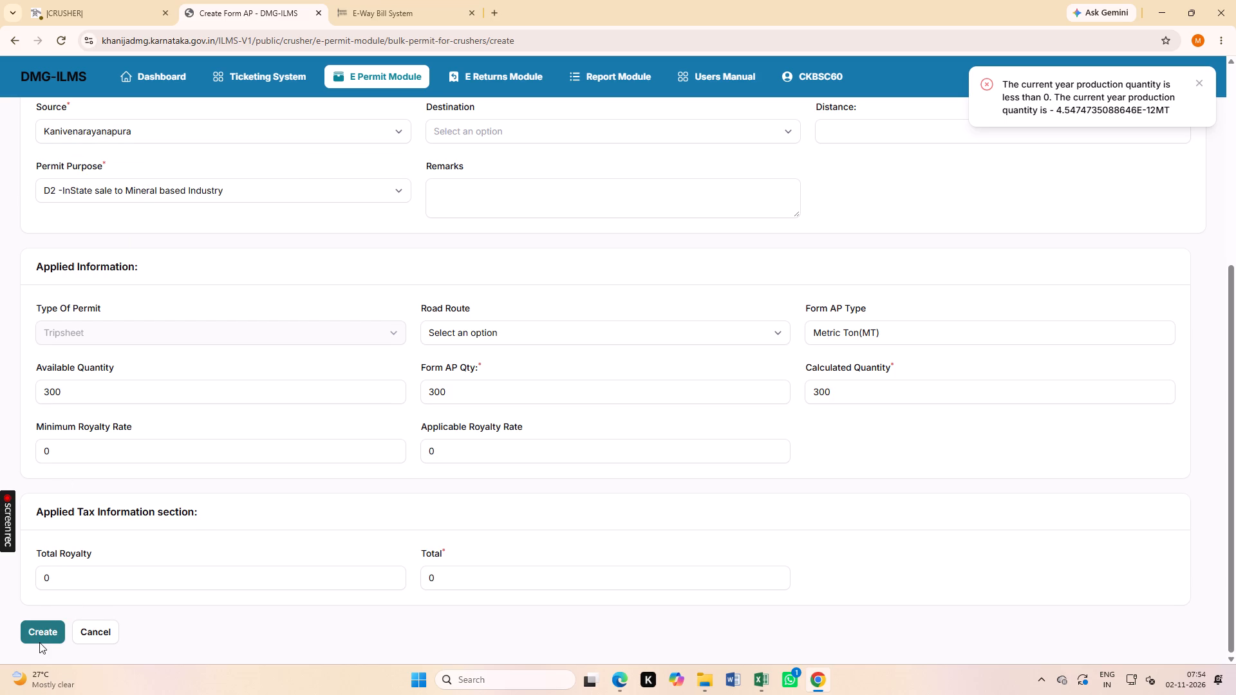
{"action": "left_click", "coordinate": [42, 638]}
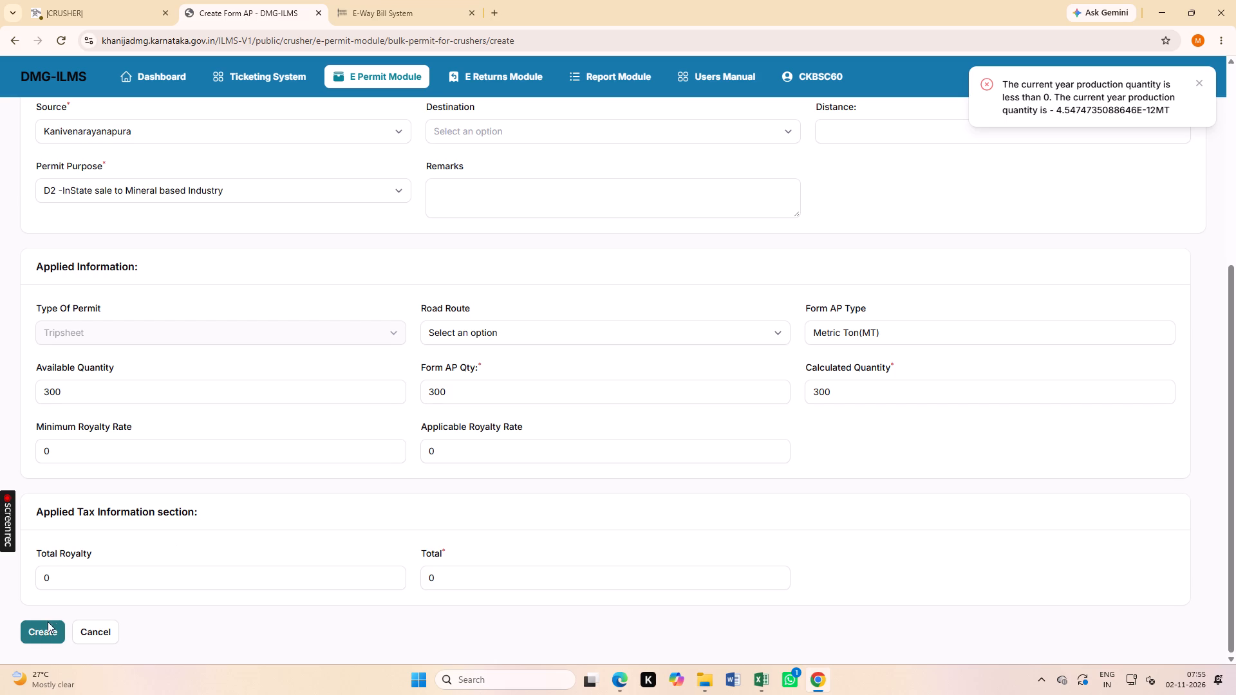
Resubmit the Form AP for creation with source Kanivenarayanapura and a quantity of 300, leaving destination, buyer type and road route unselected.
{"action": "left_click", "coordinate": [43, 631]}
{"action": "triple_click", "coordinate": [43, 629]}
{"action": "double_click", "coordinate": [43, 629]}
{"action": "scroll", "coordinate": [814, 378], "scroll_direction": "up", "scroll_amount": 4}
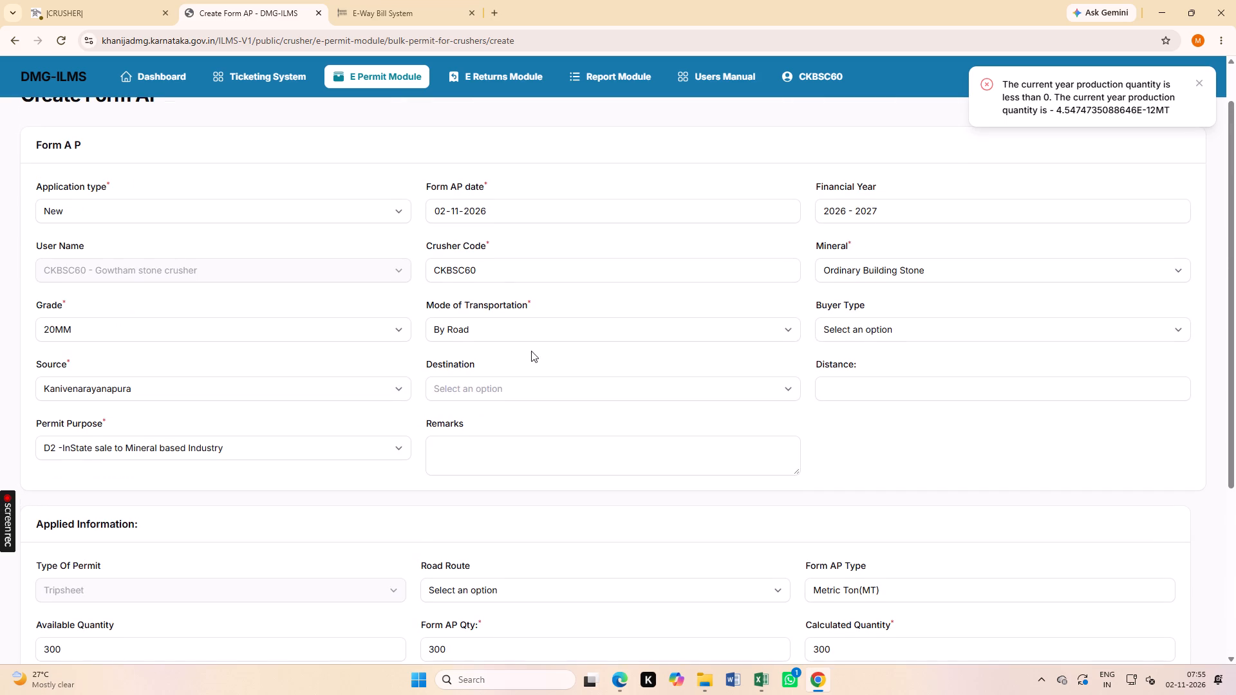
{"action": "left_click", "coordinate": [500, 391]}
{"action": "left_click", "coordinate": [539, 358]}
{"action": "left_click", "coordinate": [839, 330]}
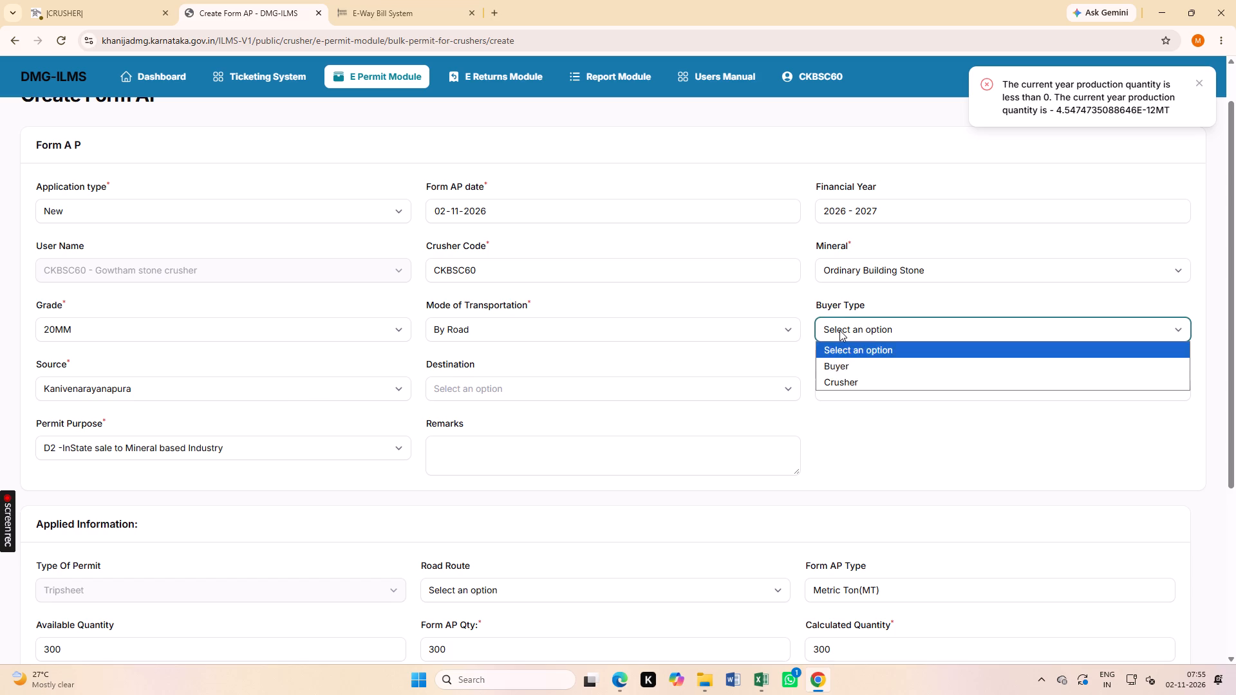
{"action": "left_click", "coordinate": [655, 359]}
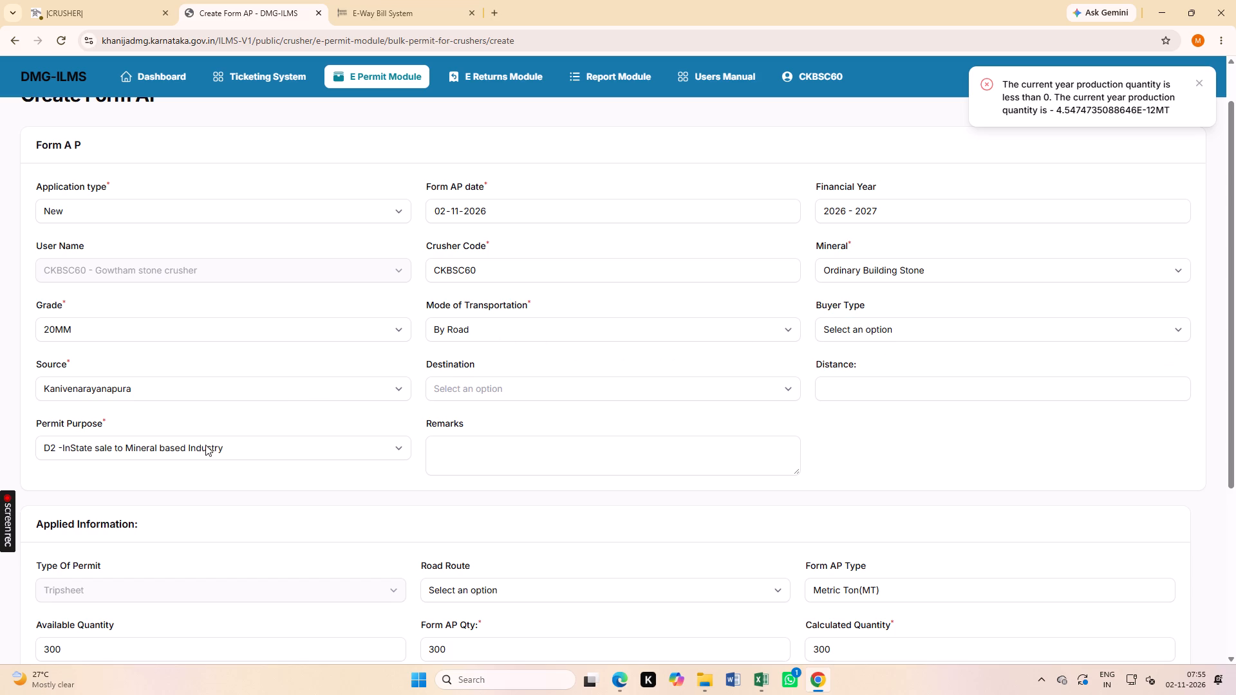
{"action": "scroll", "coordinate": [203, 444], "scroll_direction": "down", "scroll_amount": 2}
{"action": "scroll", "coordinate": [142, 498], "scroll_direction": "down", "scroll_amount": 3}
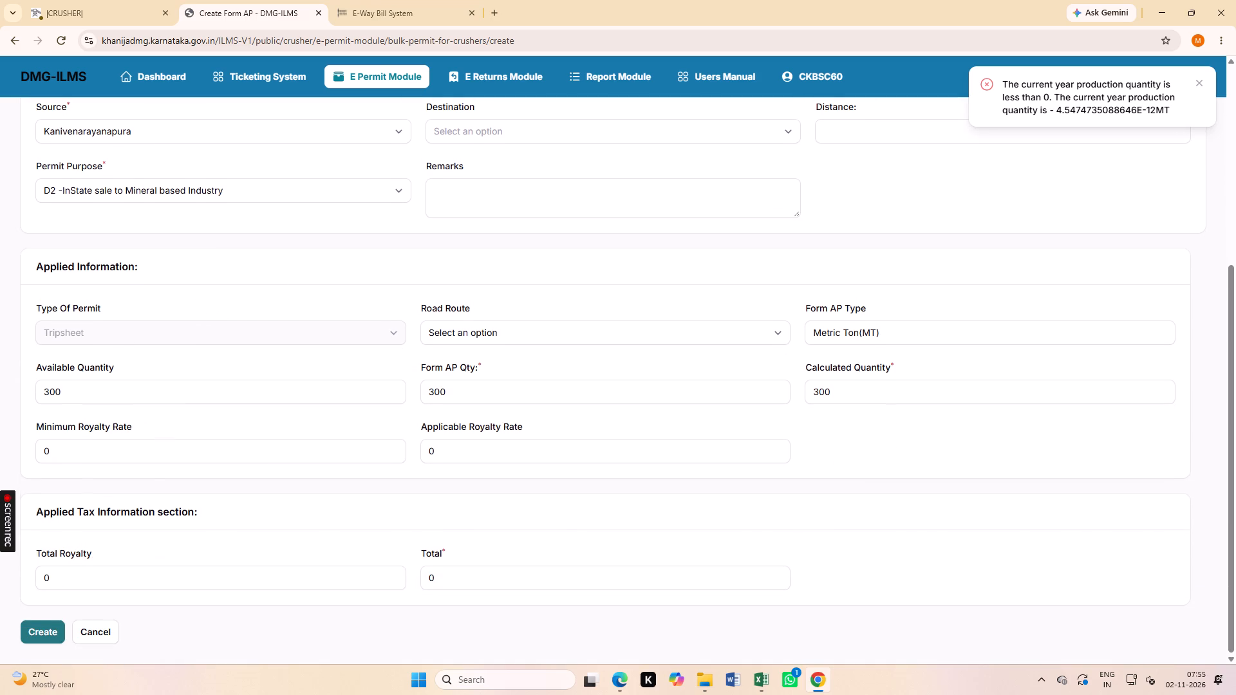
{"action": "left_click", "coordinate": [552, 338]}
{"action": "left_click", "coordinate": [537, 388]}
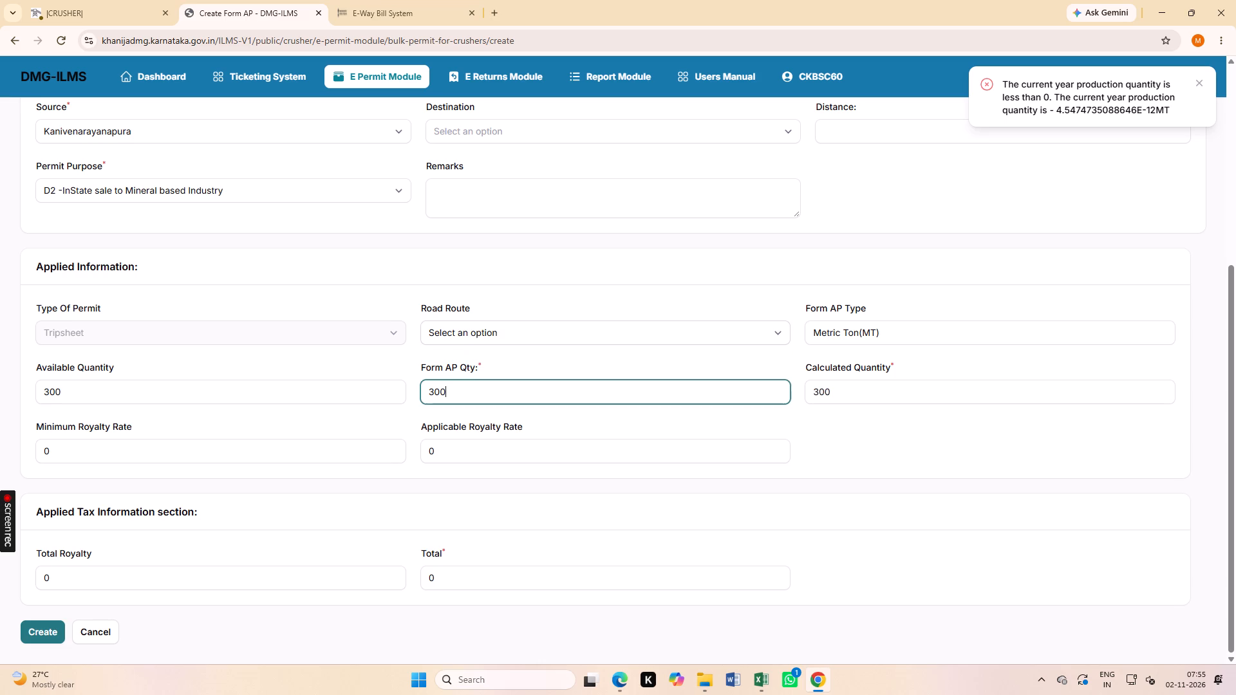
{"action": "left_click", "coordinate": [39, 632]}
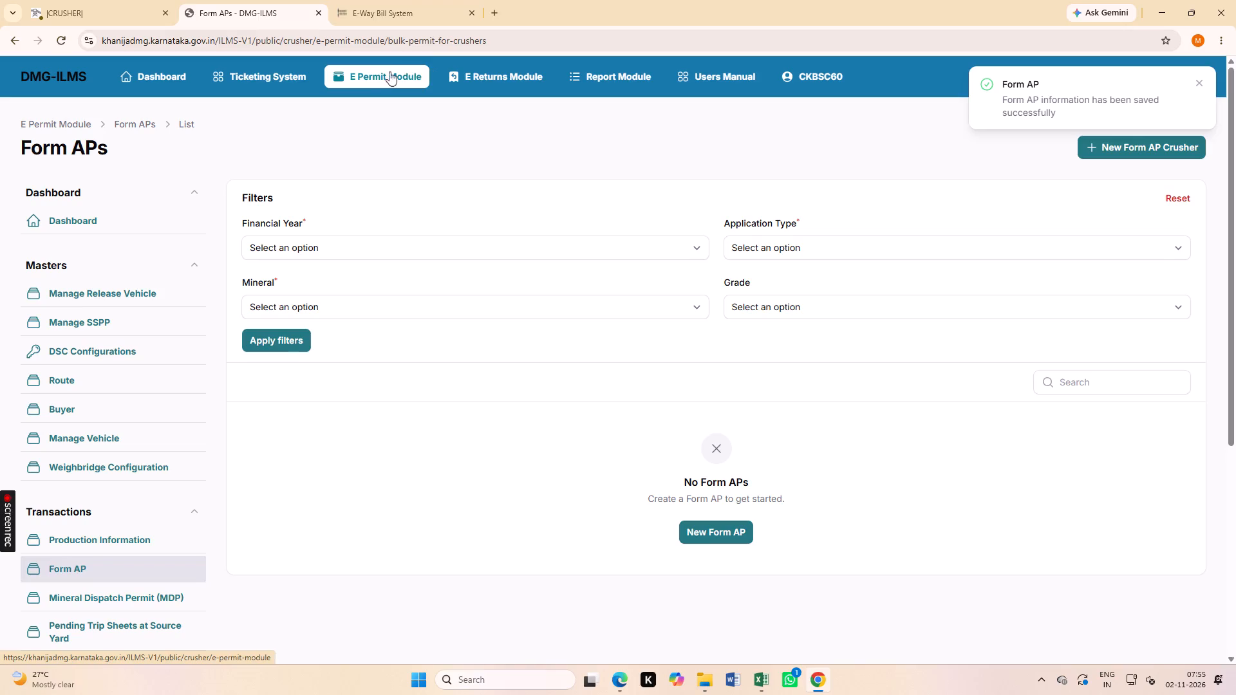
Start a new Mineral Dispatch Permit in the E Permit Module and set its model to SSPP MDP.
{"action": "left_click", "coordinate": [372, 77]}
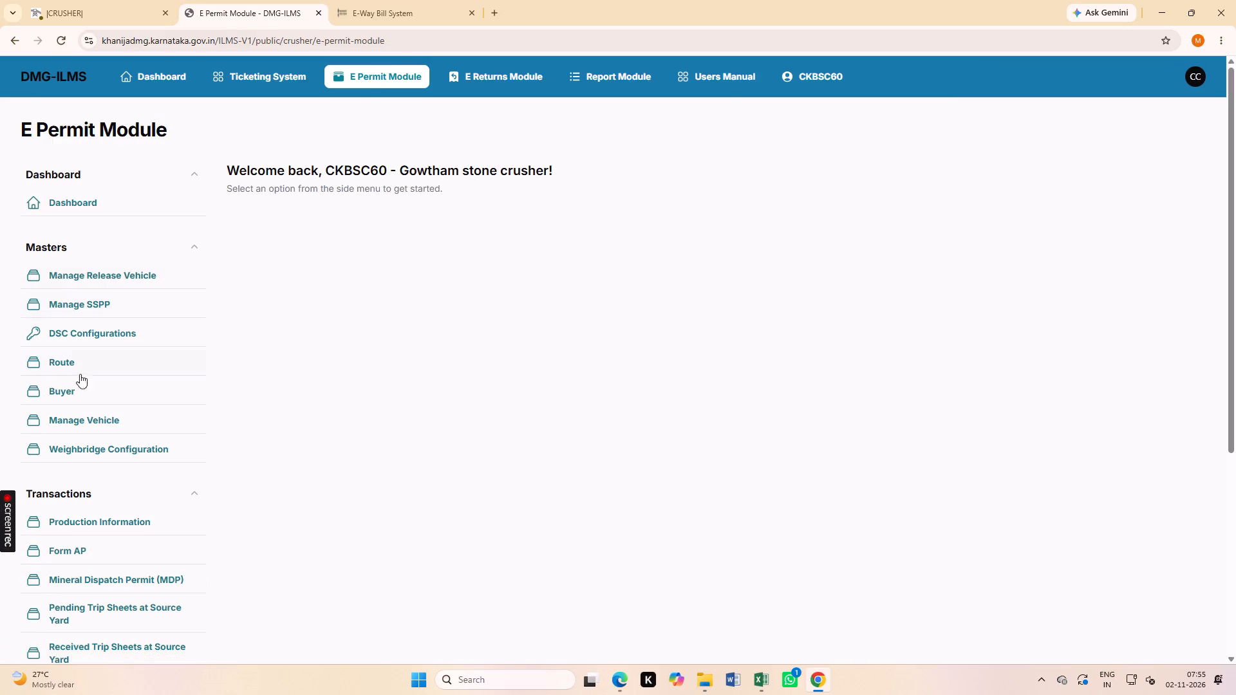
{"action": "scroll", "coordinate": [32, 487], "scroll_direction": "down", "scroll_amount": 1}
{"action": "left_click", "coordinate": [118, 517]}
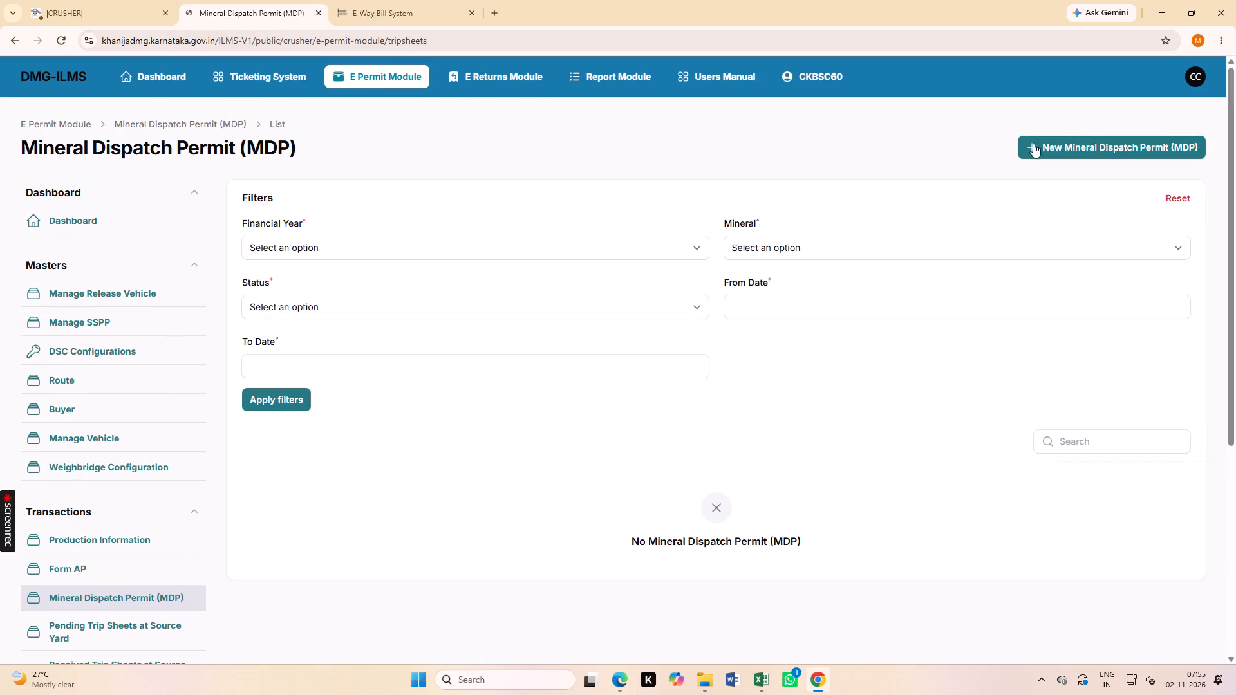
{"action": "left_click", "coordinate": [1091, 141]}
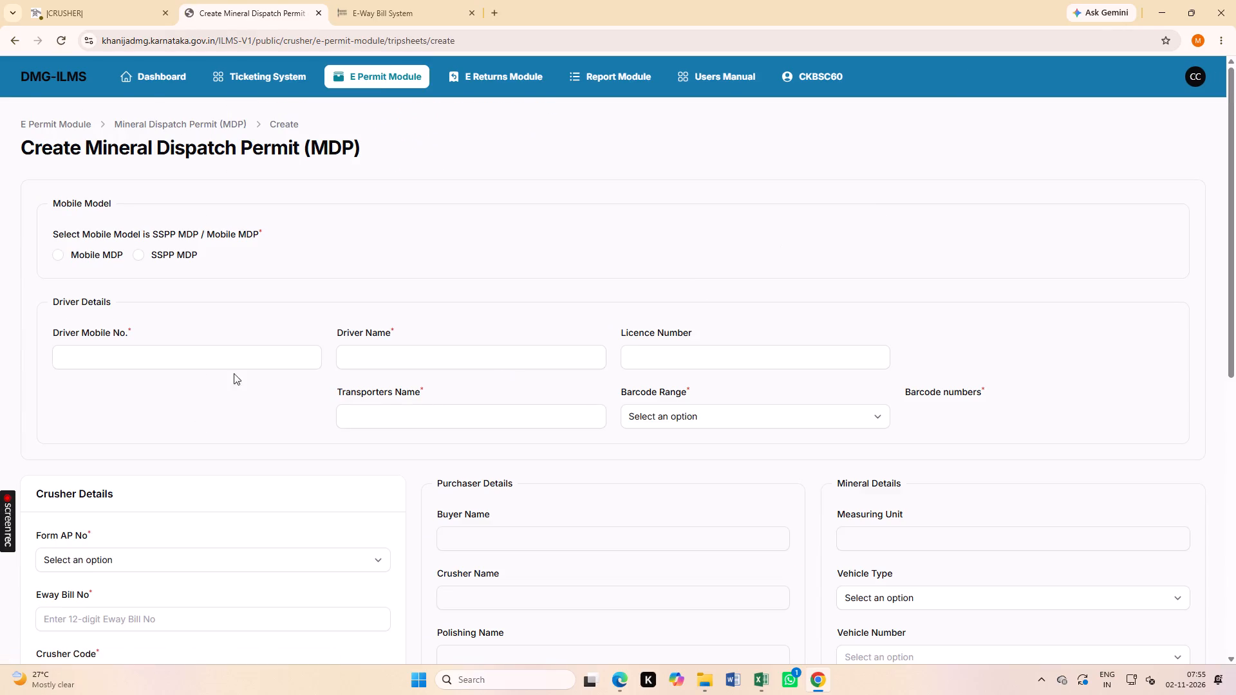
{"action": "left_click", "coordinate": [138, 254]}
Enter the driver's mobile number and set the driver name to DRIVER in the permit's driver details.
{"action": "left_click", "coordinate": [163, 374]}
{"action": "left_click", "coordinate": [171, 363]}
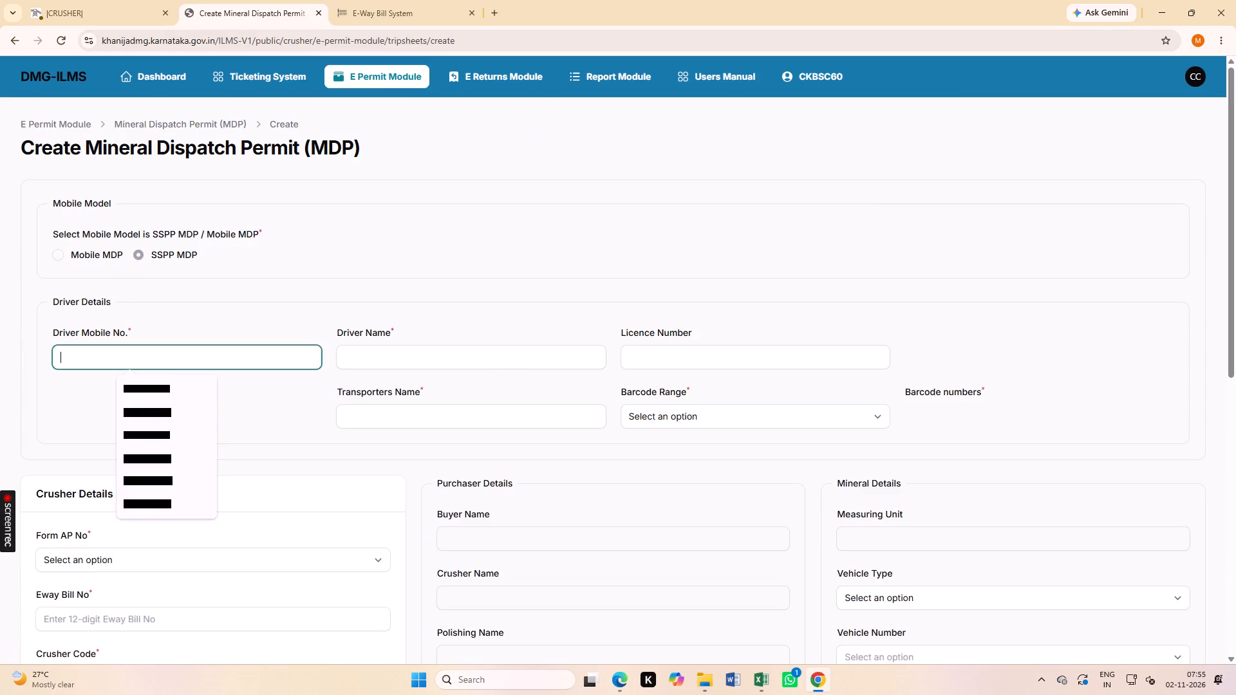
{"action": "left_click", "coordinate": [167, 438]}
{"action": "left_click_drag", "start_coordinate": [97, 355], "coordinate": [129, 349]}
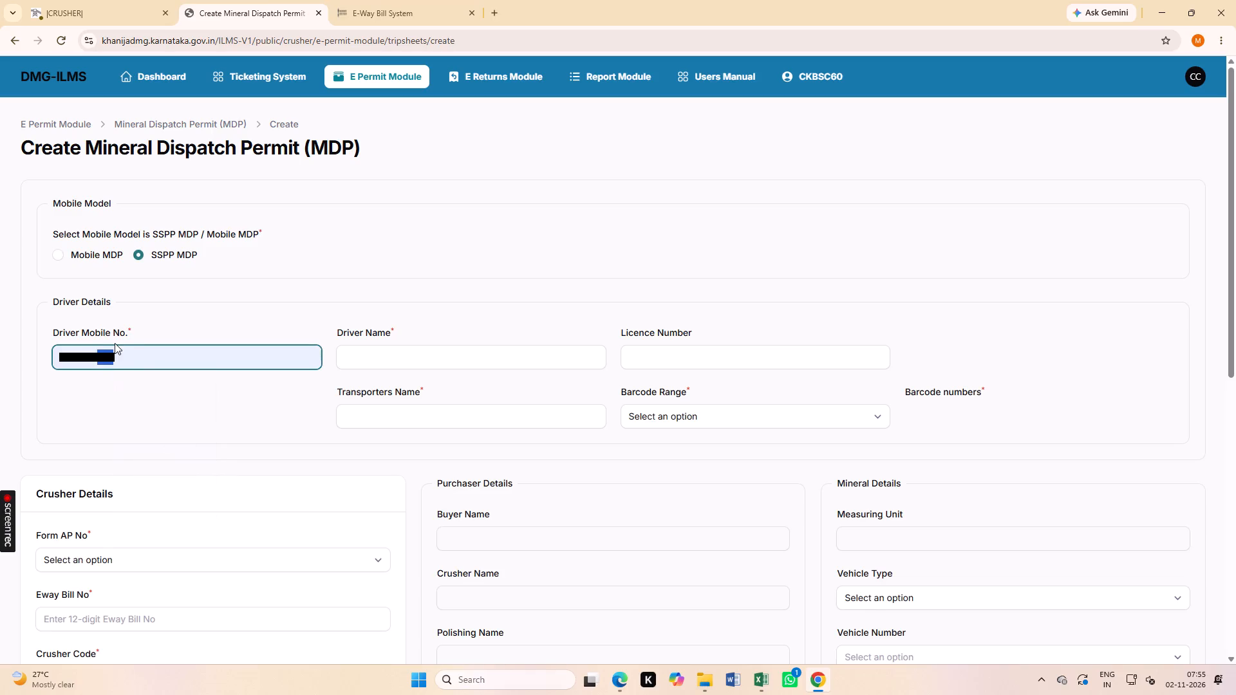
{"action": "type", "text": "53465"}
{"action": "left_click", "coordinate": [435, 354]}
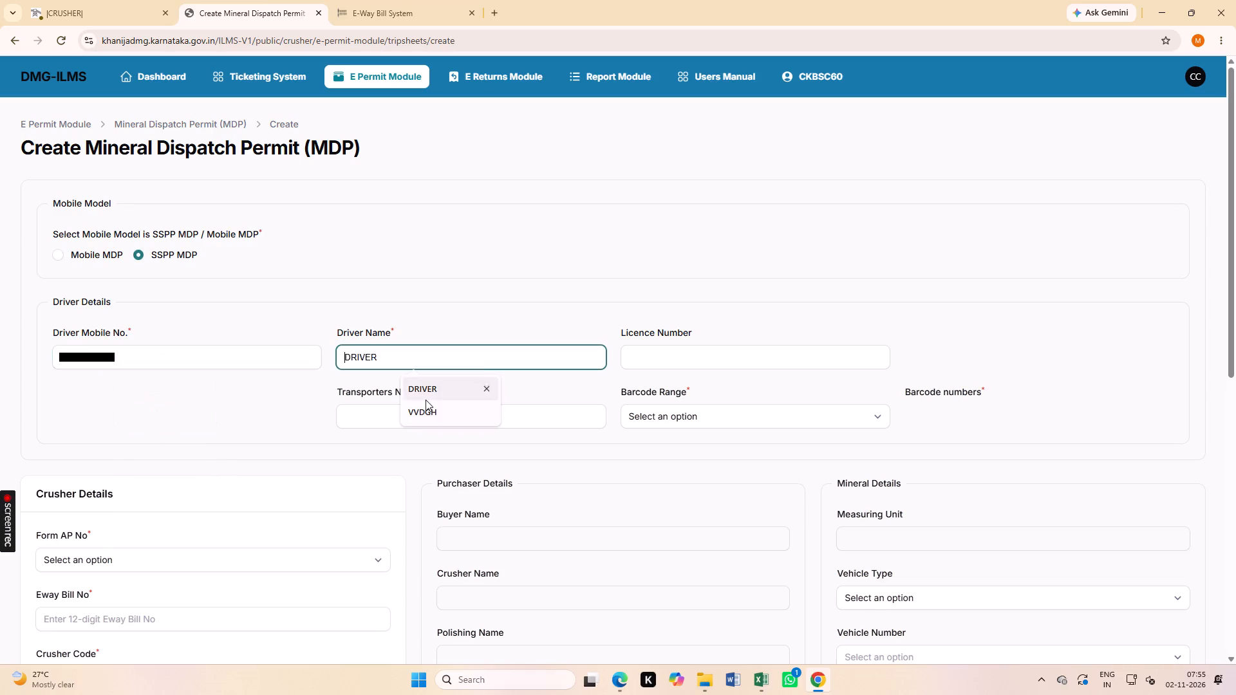
{"action": "left_click", "coordinate": [426, 402]}
{"action": "left_click", "coordinate": [428, 388]}
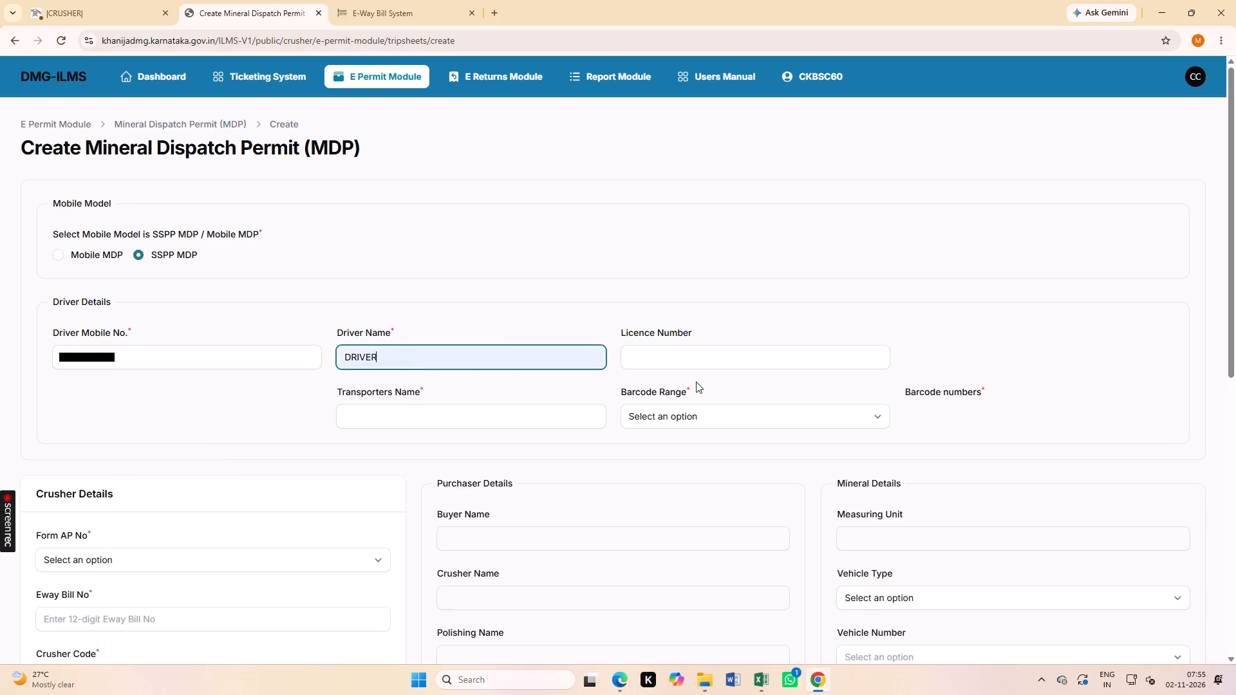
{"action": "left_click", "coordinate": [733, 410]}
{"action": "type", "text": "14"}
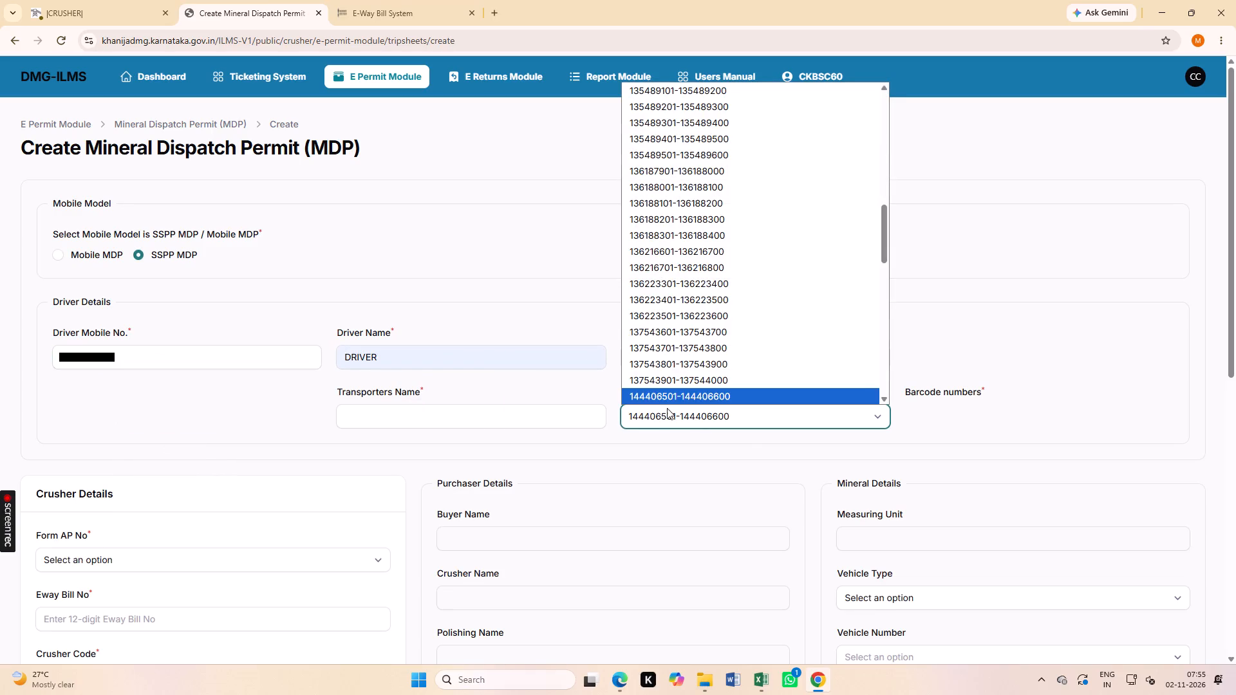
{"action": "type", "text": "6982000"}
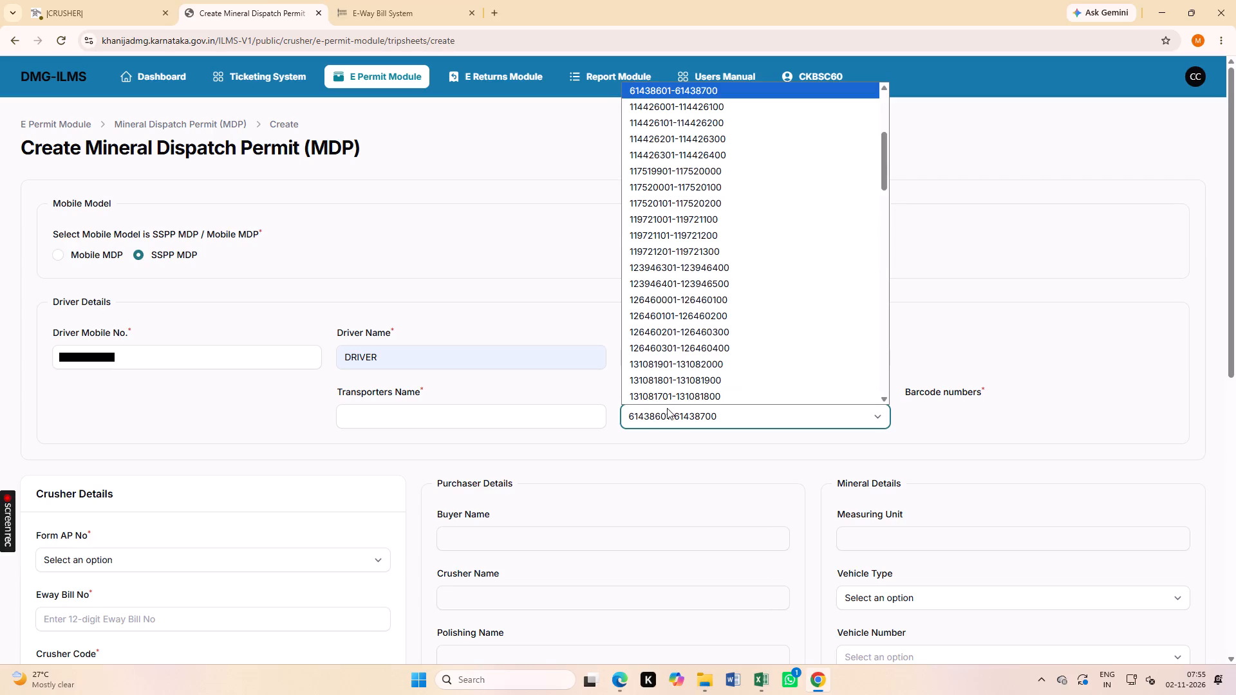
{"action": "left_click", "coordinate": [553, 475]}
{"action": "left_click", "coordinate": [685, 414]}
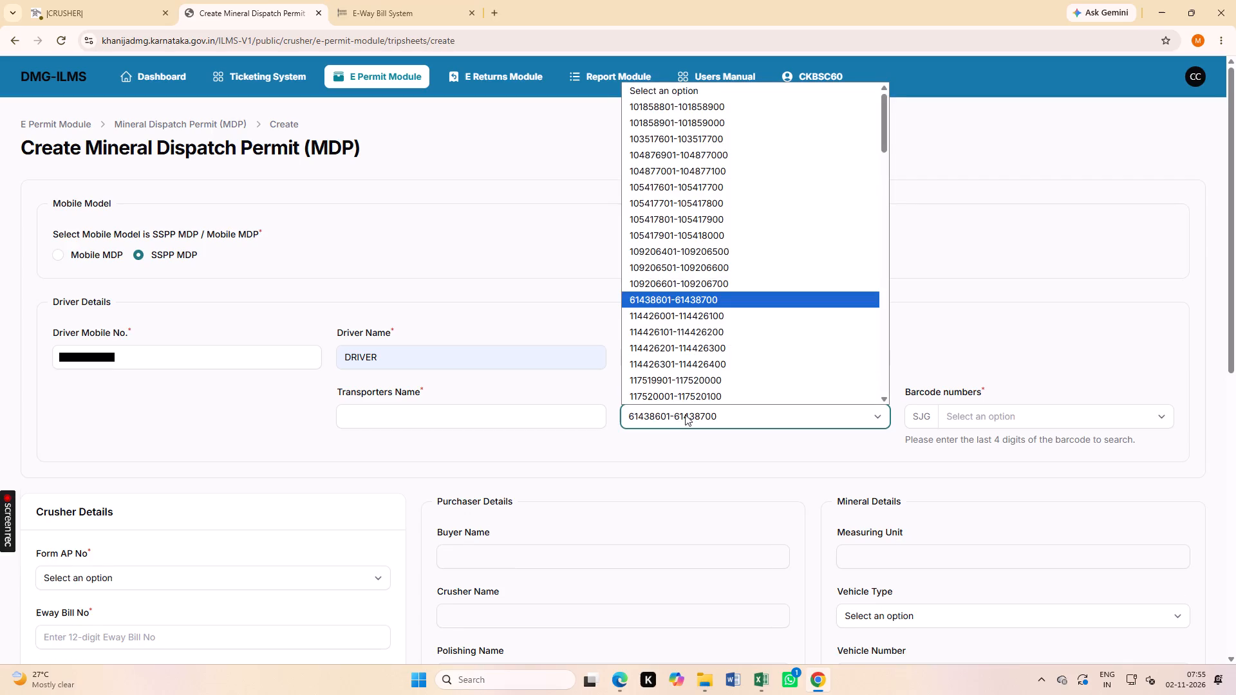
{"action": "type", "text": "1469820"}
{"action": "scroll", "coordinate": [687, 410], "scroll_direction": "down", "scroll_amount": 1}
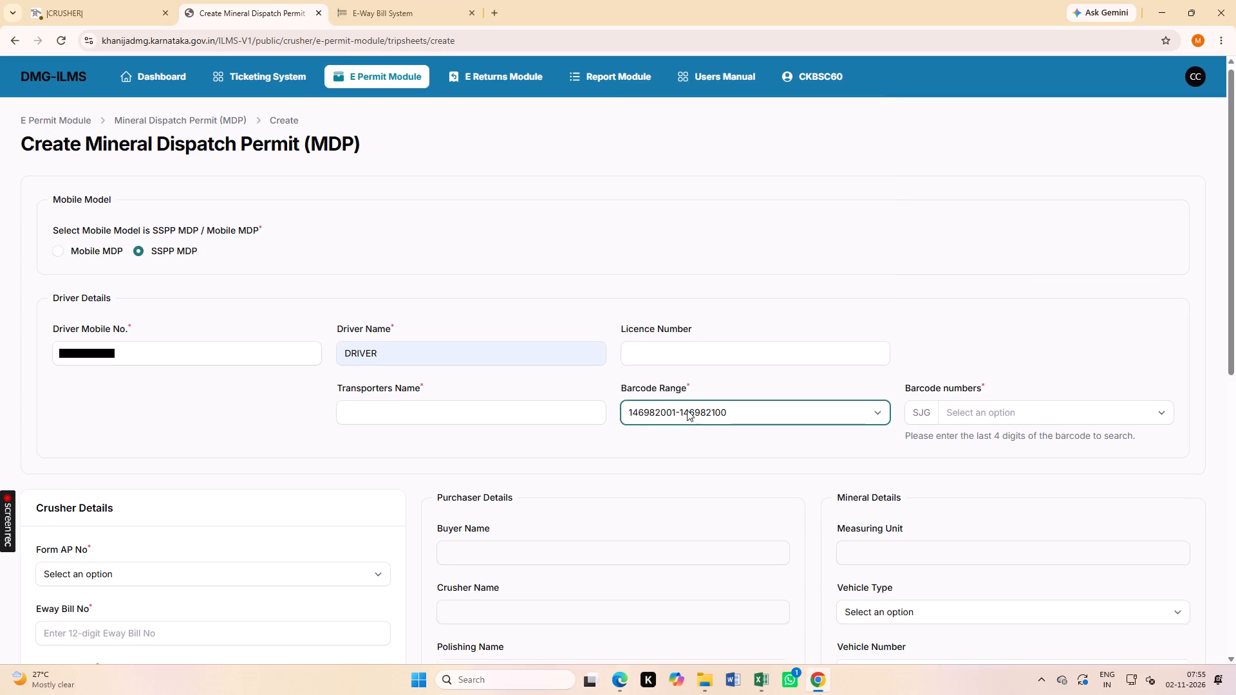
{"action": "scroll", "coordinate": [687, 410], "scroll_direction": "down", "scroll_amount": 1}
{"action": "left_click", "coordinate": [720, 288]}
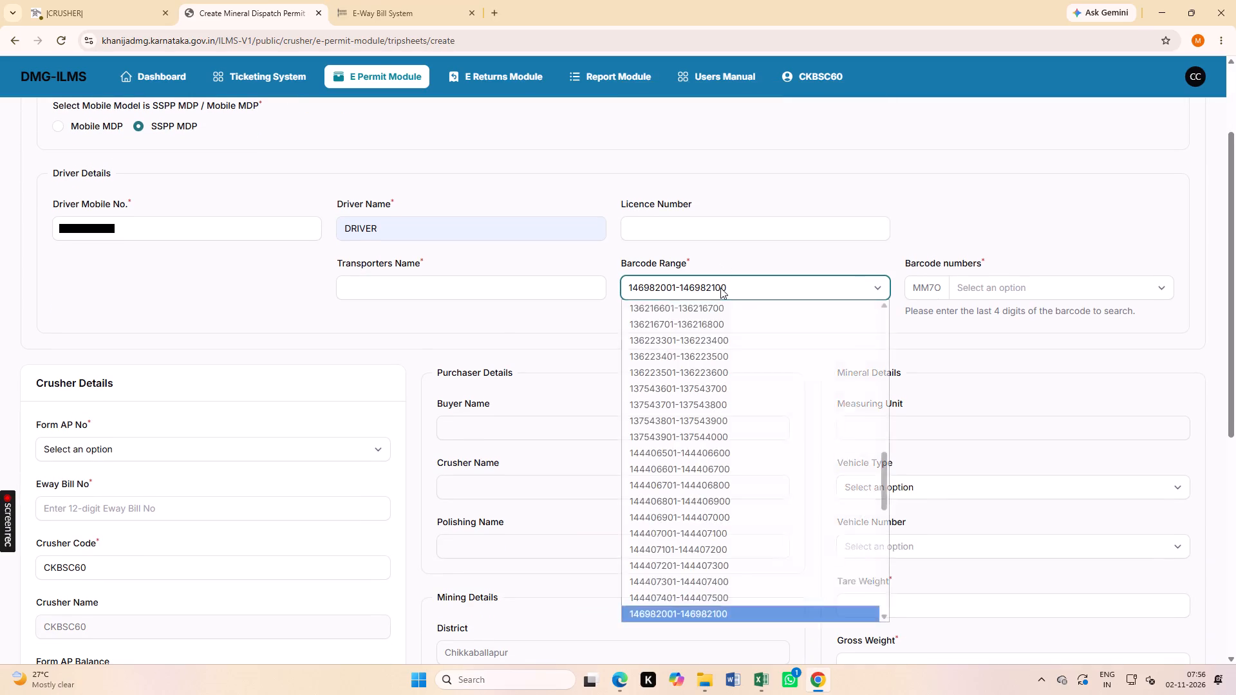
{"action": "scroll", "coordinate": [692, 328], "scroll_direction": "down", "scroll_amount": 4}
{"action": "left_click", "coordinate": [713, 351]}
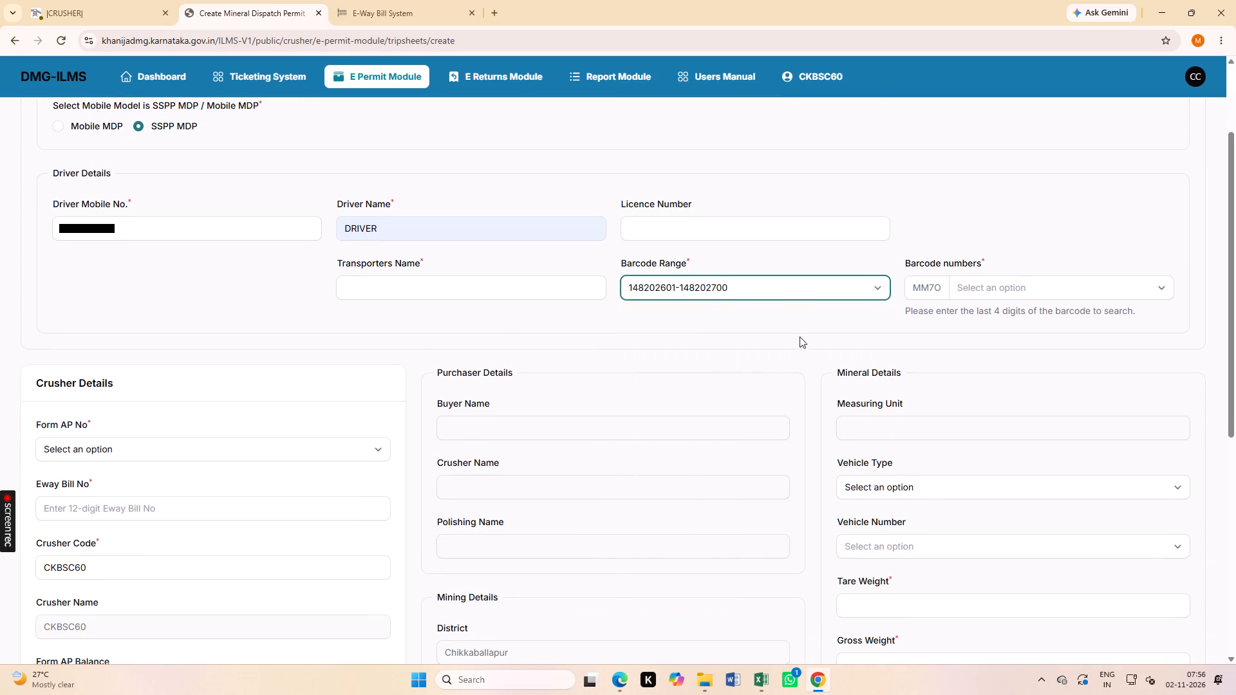
{"action": "left_click", "coordinate": [700, 278]}
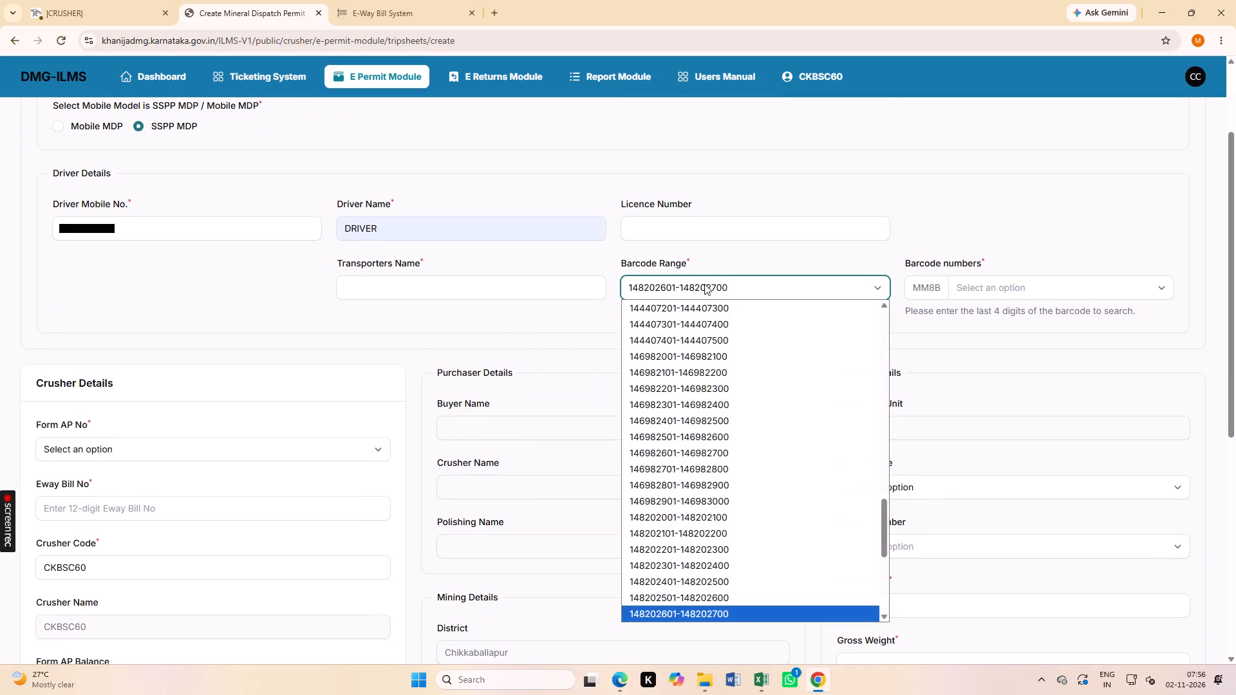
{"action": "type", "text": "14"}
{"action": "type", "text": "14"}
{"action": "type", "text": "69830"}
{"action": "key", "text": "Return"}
Look through the available barcode ranges for a different range for the permit.
{"action": "left_click", "coordinate": [699, 279]}
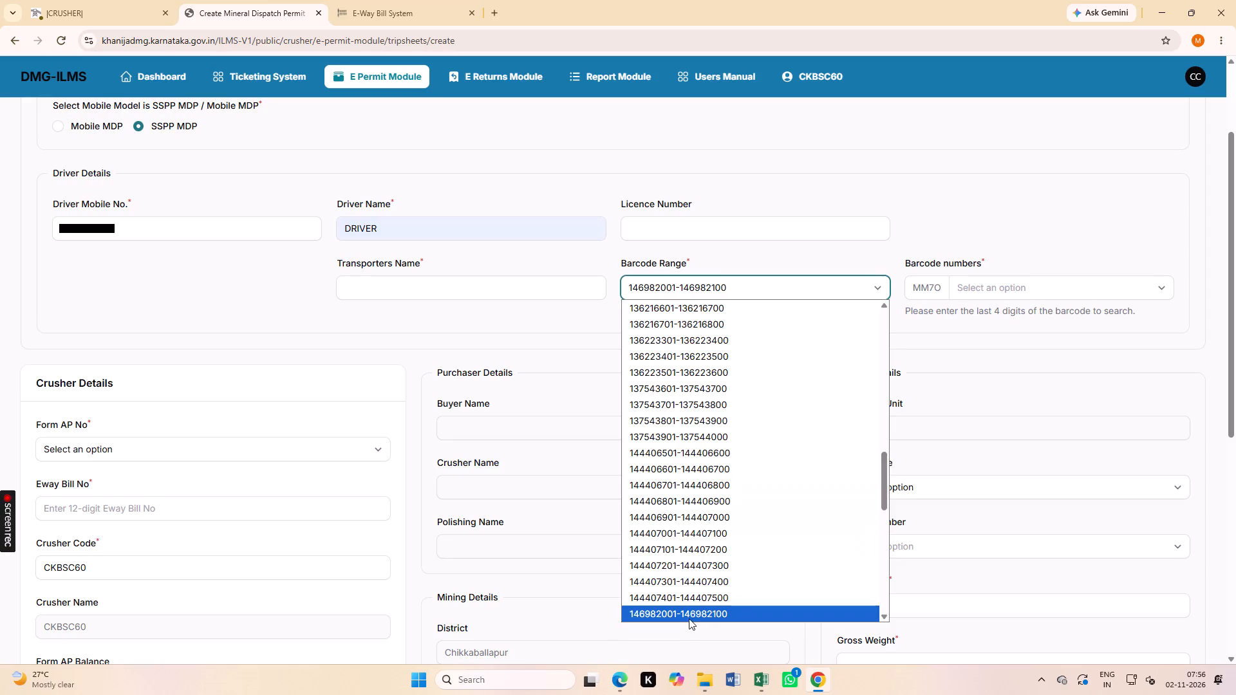
{"action": "scroll", "coordinate": [689, 618], "scroll_direction": "down", "scroll_amount": 4}
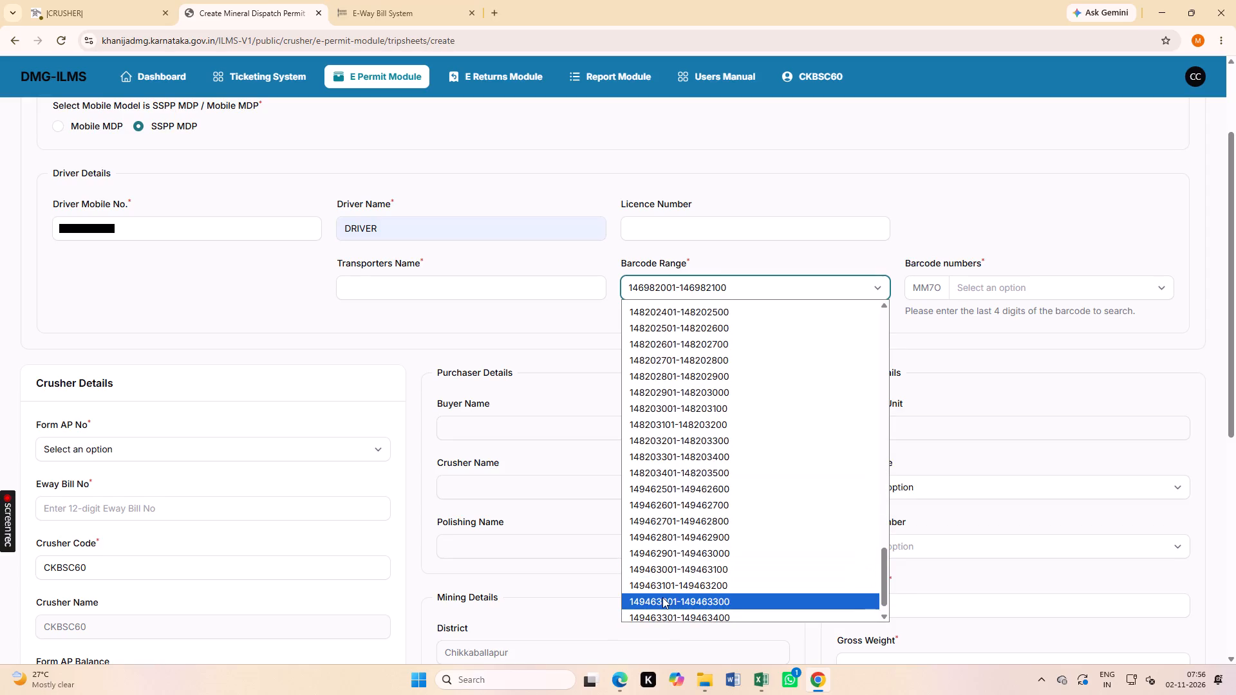
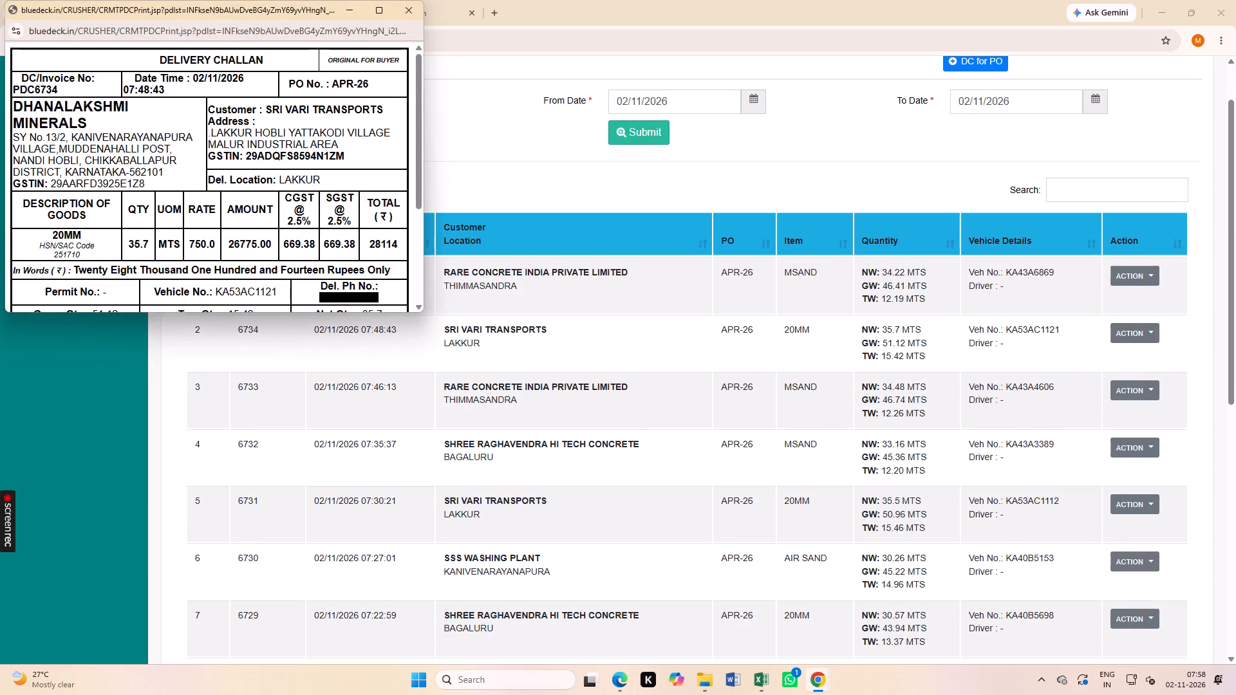
Copy the customer's GSTIN from delivery challan PDC6734 into the Bill To section of the e-way bill.
{"action": "double_click", "coordinate": [328, 153]}
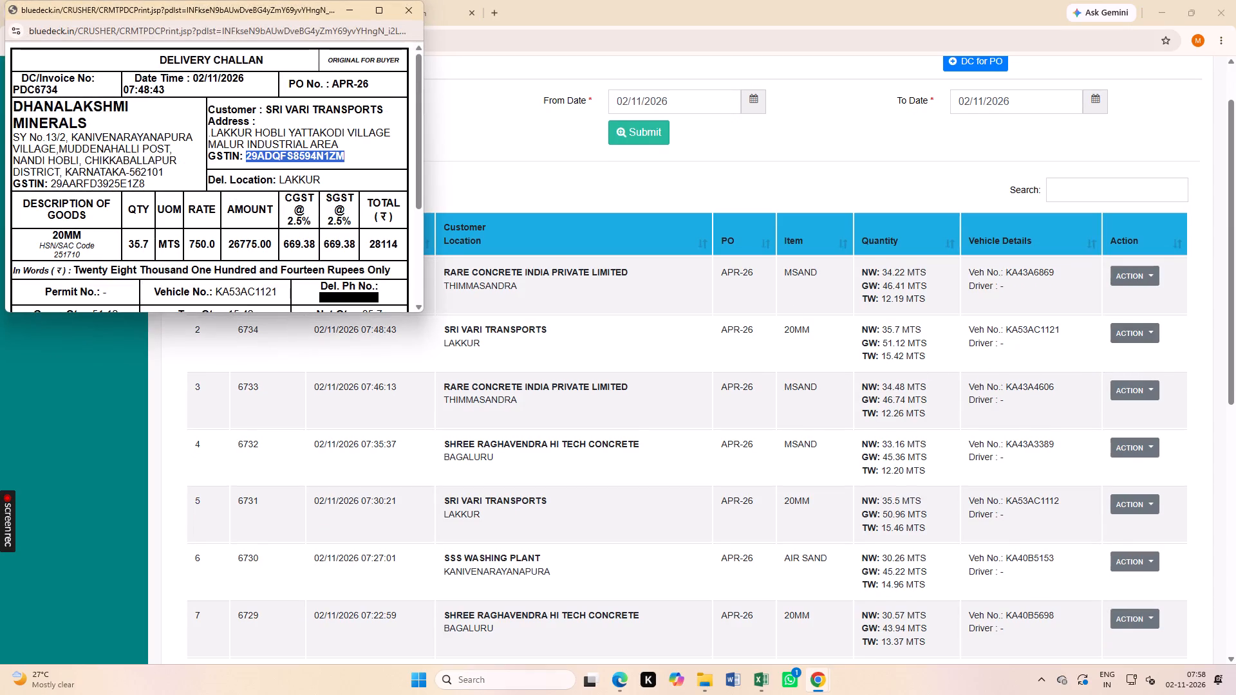
{"action": "key", "text": "ctrl+c"}
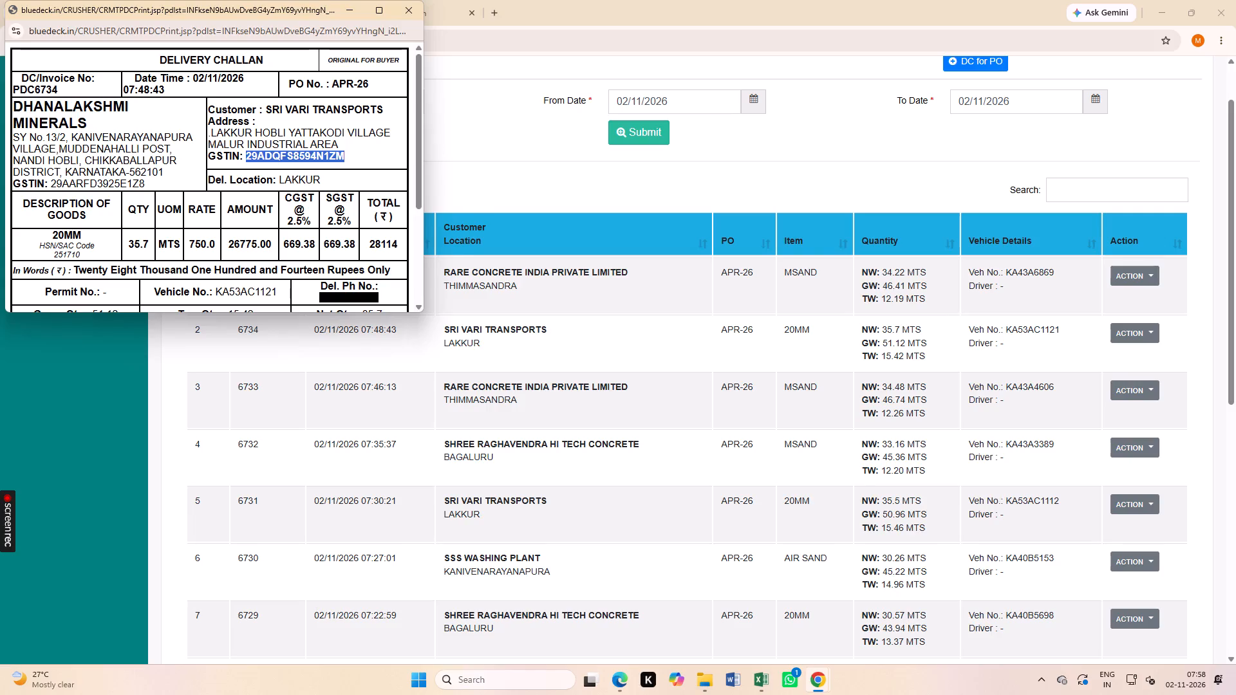
{"action": "left_click", "coordinate": [462, 135]}
{"action": "left_click", "coordinate": [402, 7]}
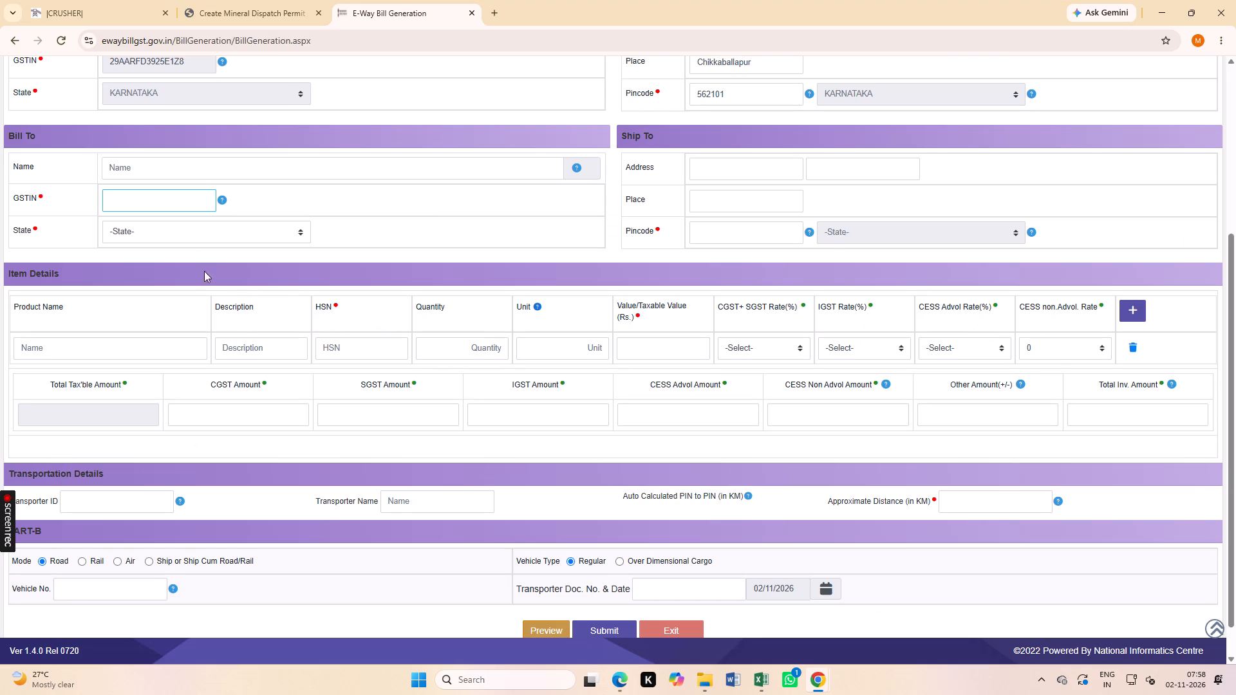
{"action": "key", "text": "ctrl+v"}
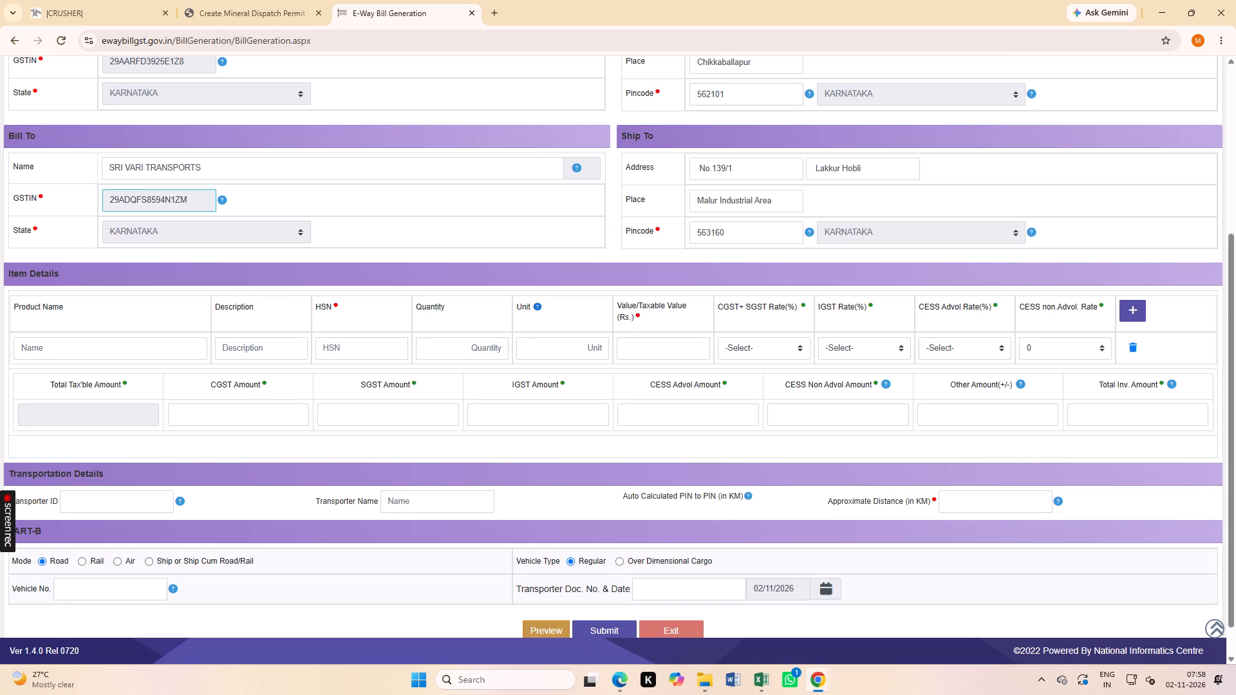
Enter the e-way bill item as 20MM, description AGGREGATES, HSN 251710, quantity 35.70, unit TON.
{"action": "left_click", "coordinate": [59, 352]}
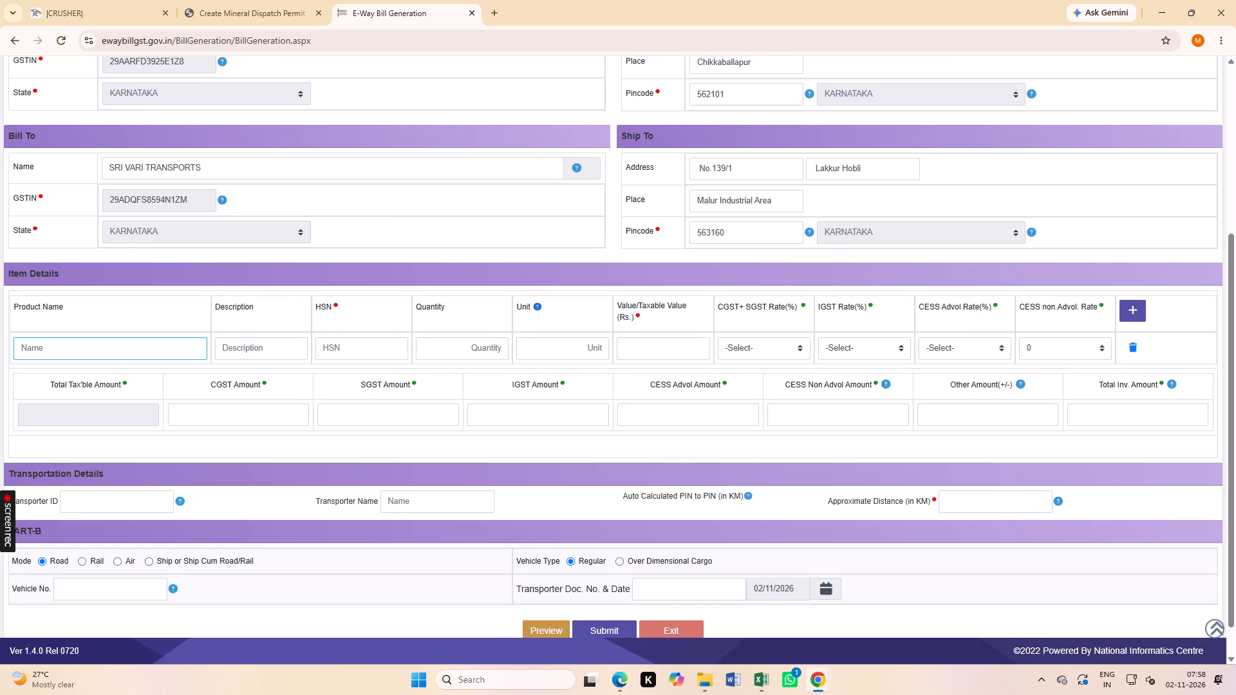
{"action": "type", "text": "20MM"}
{"action": "left_click", "coordinate": [257, 351]}
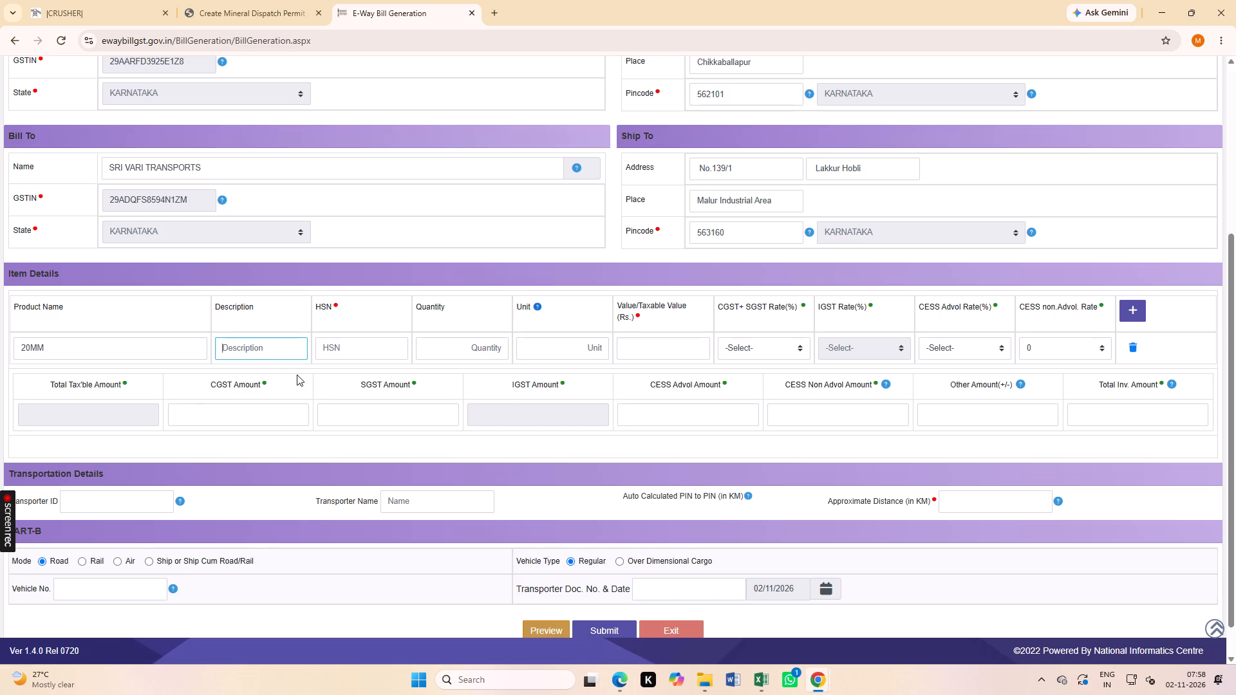
{"action": "key", "text": "a"}
{"action": "type", "text": "GGR"}
{"action": "type", "text": "EGATES"}
{"action": "left_click", "coordinate": [393, 338]}
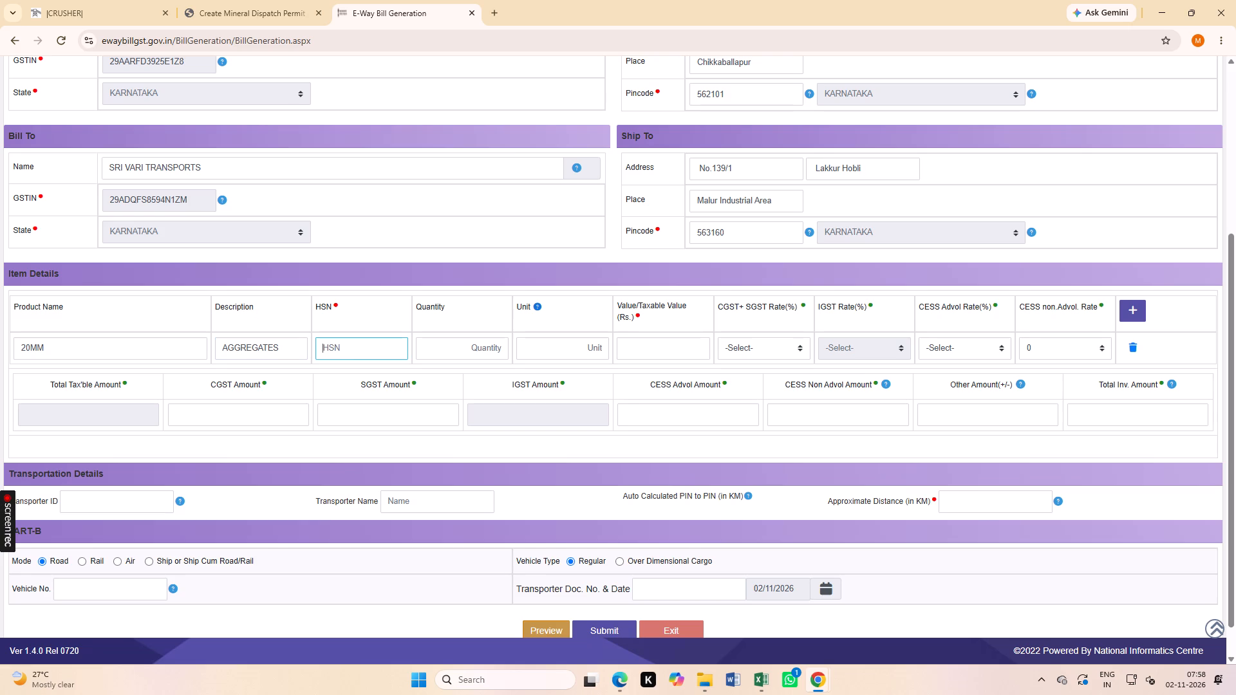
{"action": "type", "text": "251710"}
{"action": "left_click", "coordinate": [481, 347]}
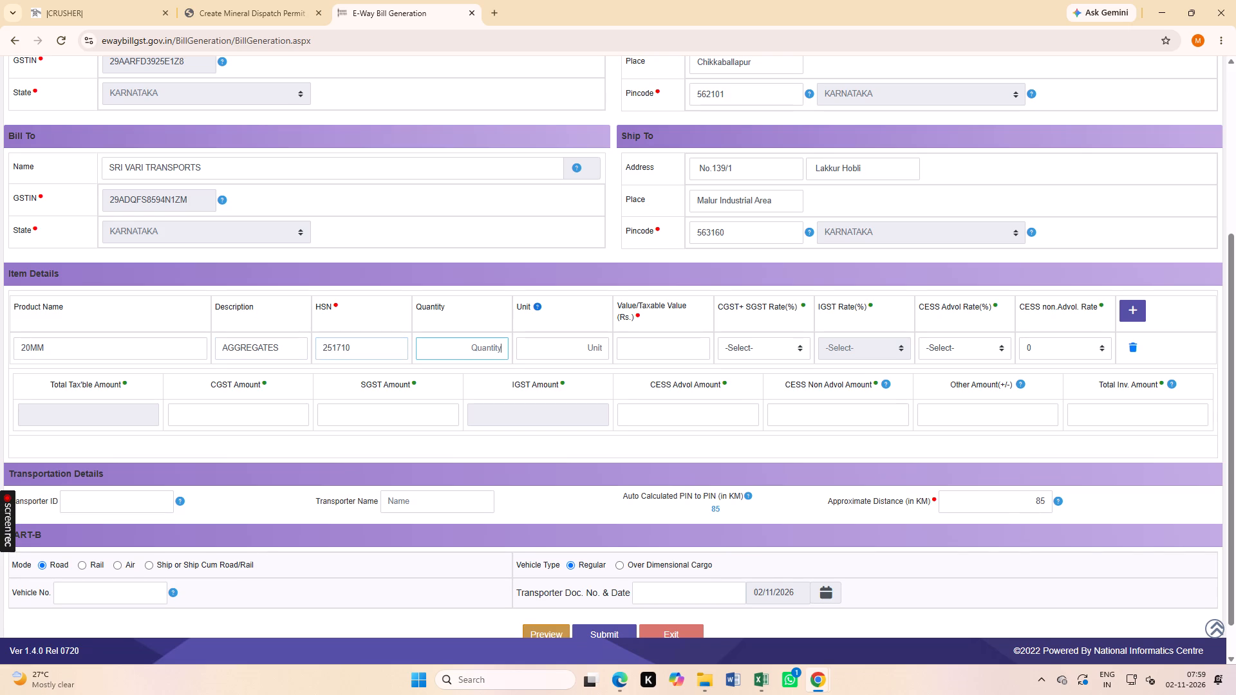
{"action": "type", "text": "35.70"}
{"action": "left_click", "coordinate": [552, 344]}
{"action": "key", "text": "t"}
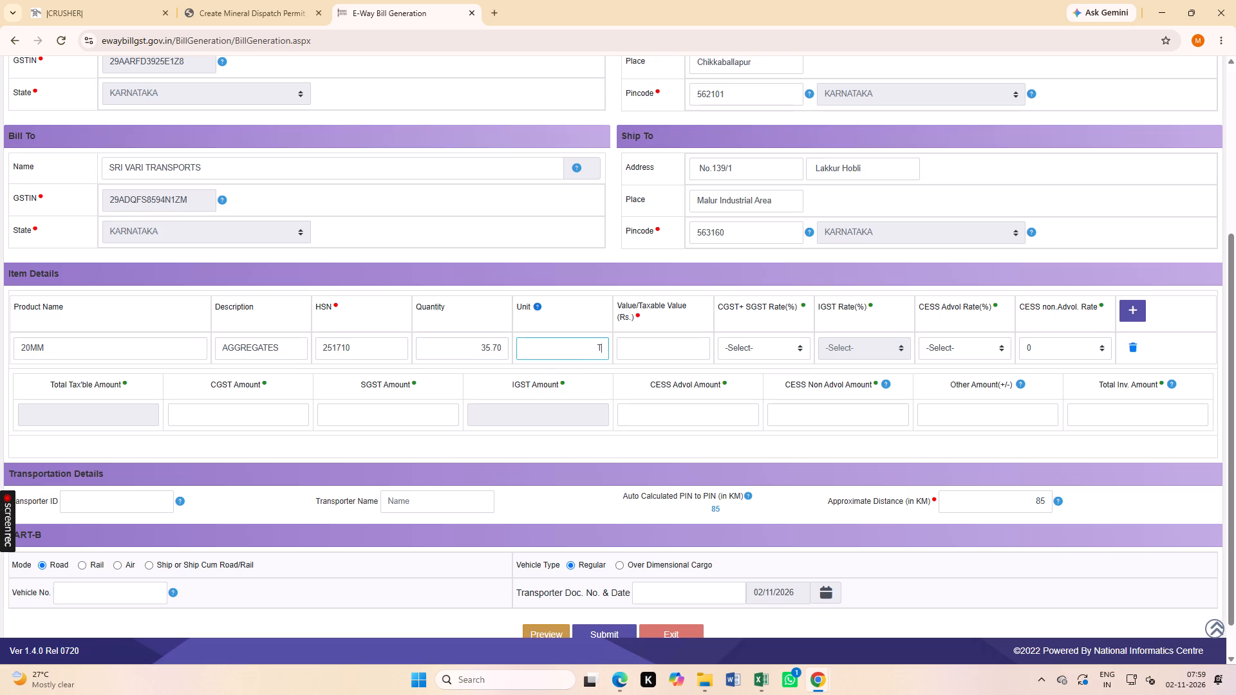
{"action": "type", "text": "ON"}
Copy the amount 26775.00 from challan 6734 as the item's taxable value and set CGST + SGST to 2.500 + 2.500.
{"action": "left_click", "coordinate": [670, 336]}
{"action": "left_click", "coordinate": [666, 344]}
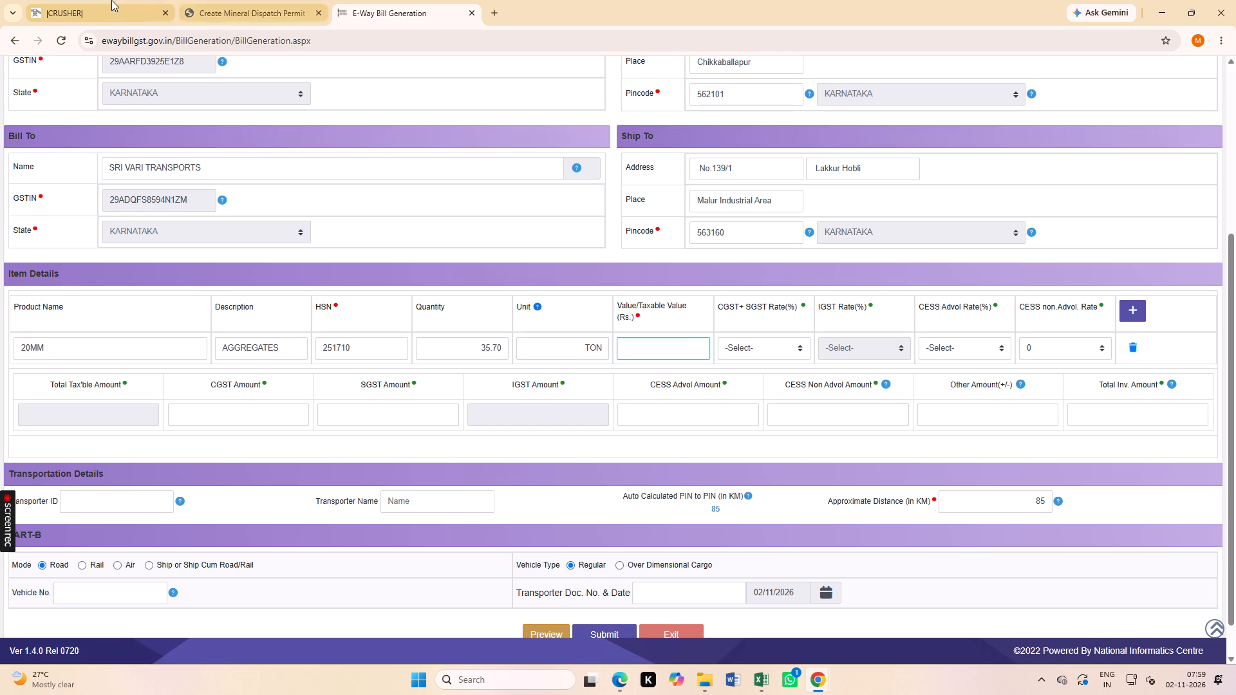
{"action": "left_click", "coordinate": [82, 3]}
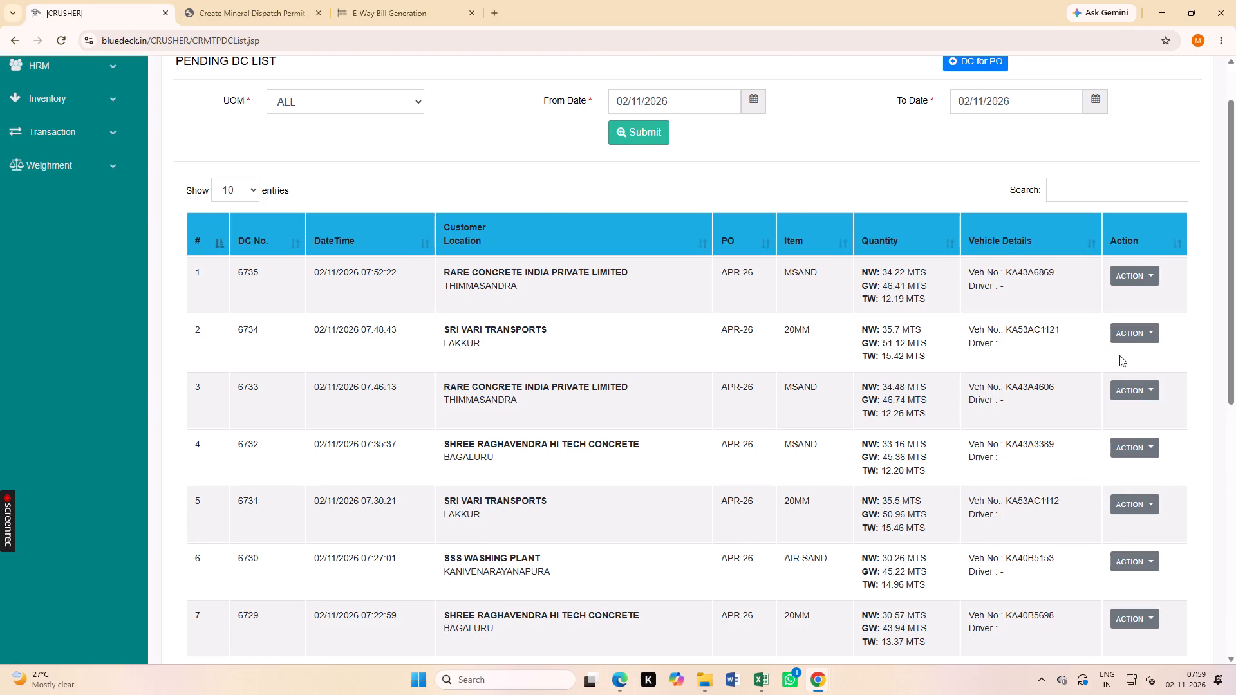
{"action": "left_click", "coordinate": [1125, 328]}
{"action": "left_click", "coordinate": [1130, 362]}
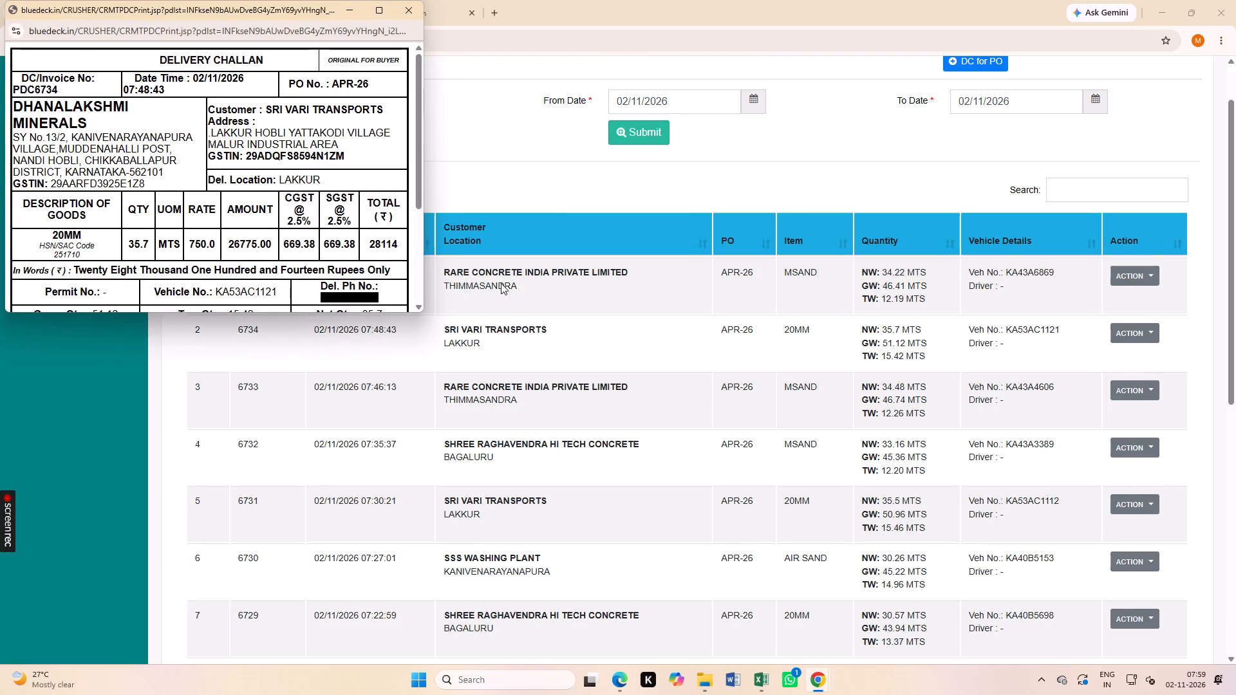
{"action": "double_click", "coordinate": [264, 236]}
{"action": "key", "text": "ctrl+c"}
{"action": "left_click", "coordinate": [454, 109]}
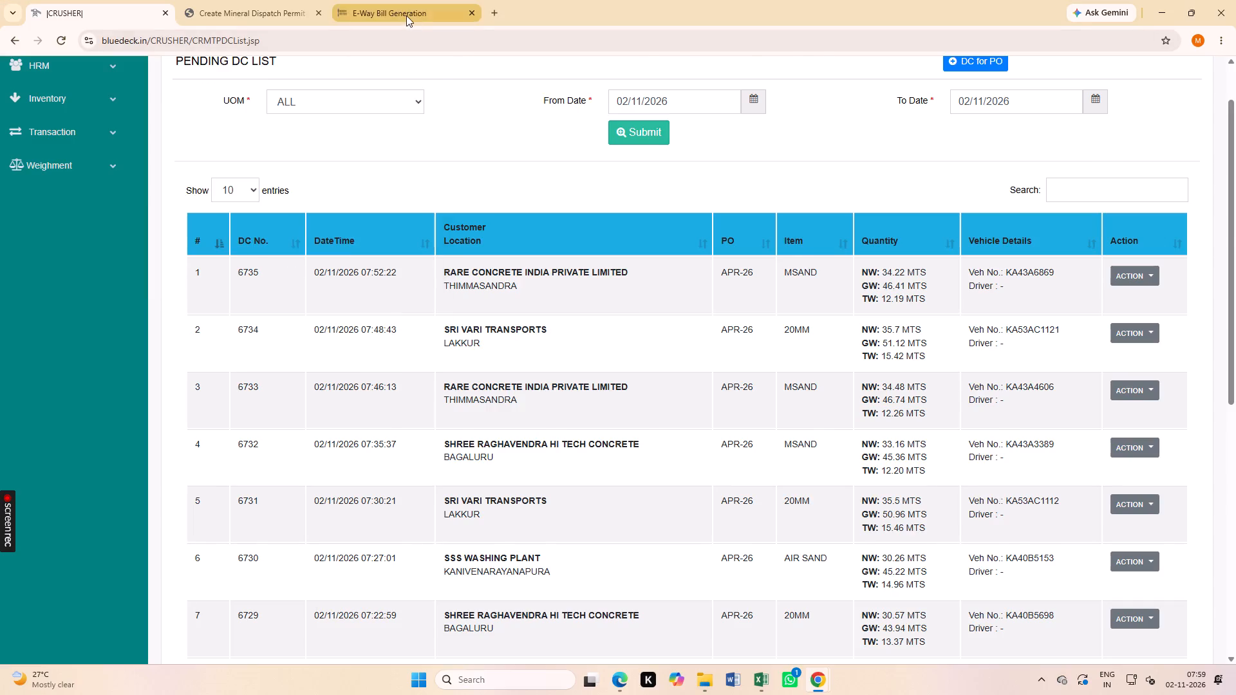
{"action": "left_click", "coordinate": [406, 15]}
{"action": "key", "text": "ctrl+v"}
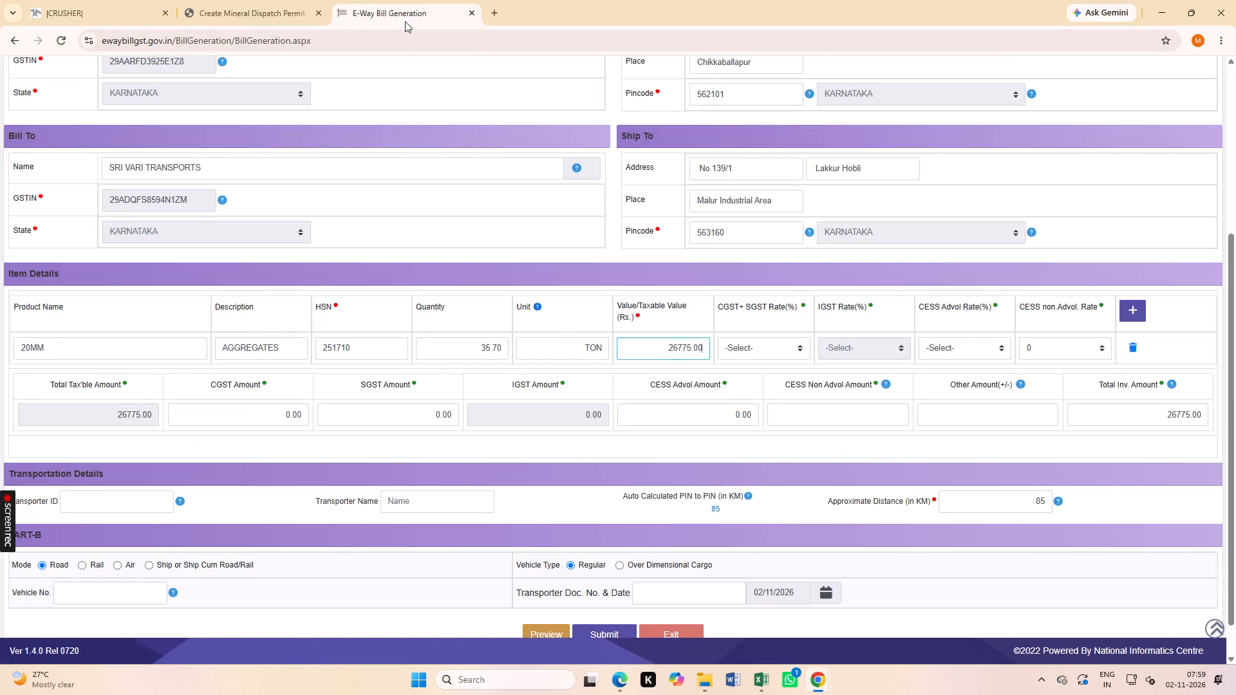
{"action": "left_click", "coordinate": [763, 339]}
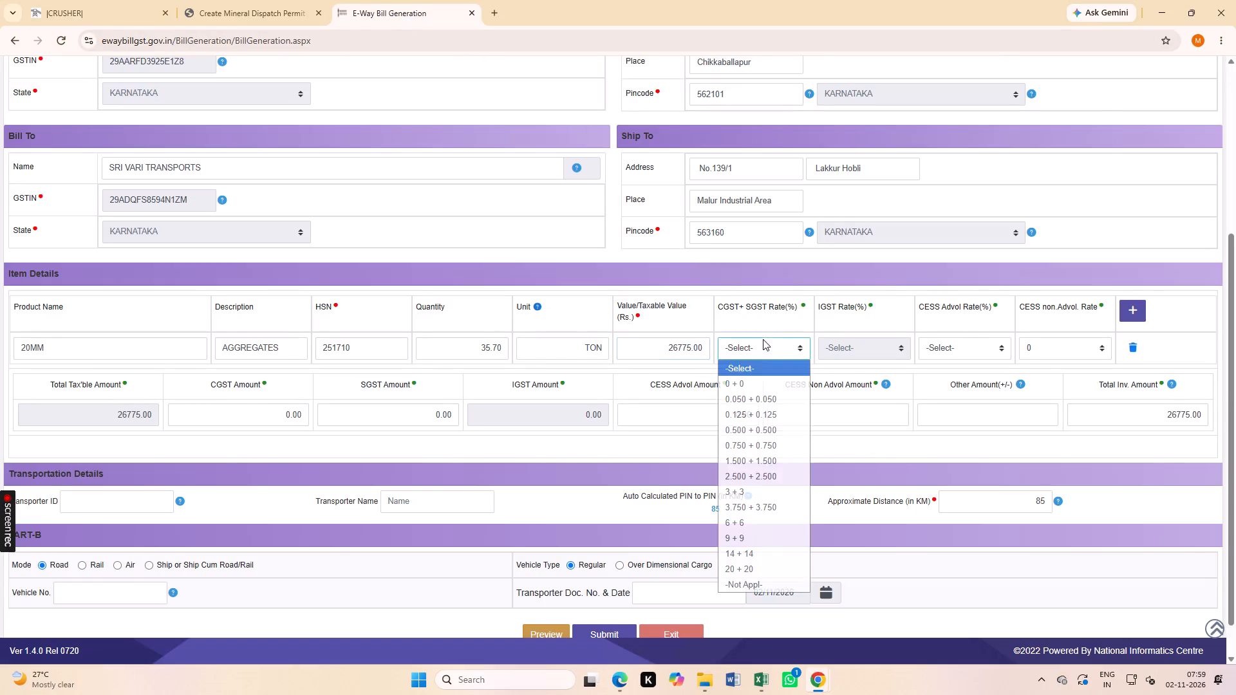
{"action": "left_click", "coordinate": [767, 472]}
{"action": "scroll", "coordinate": [364, 463], "scroll_direction": "down", "scroll_amount": 3}
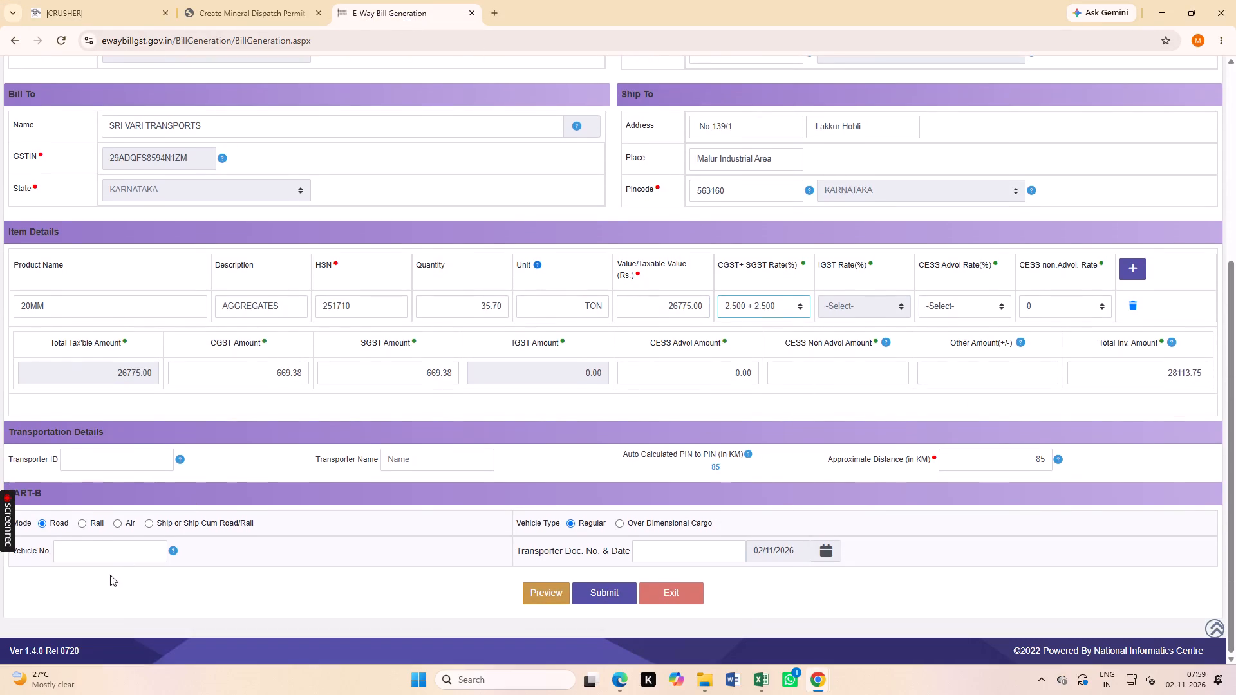
{"action": "left_click", "coordinate": [109, 561]}
{"action": "left_click", "coordinate": [236, 0]}
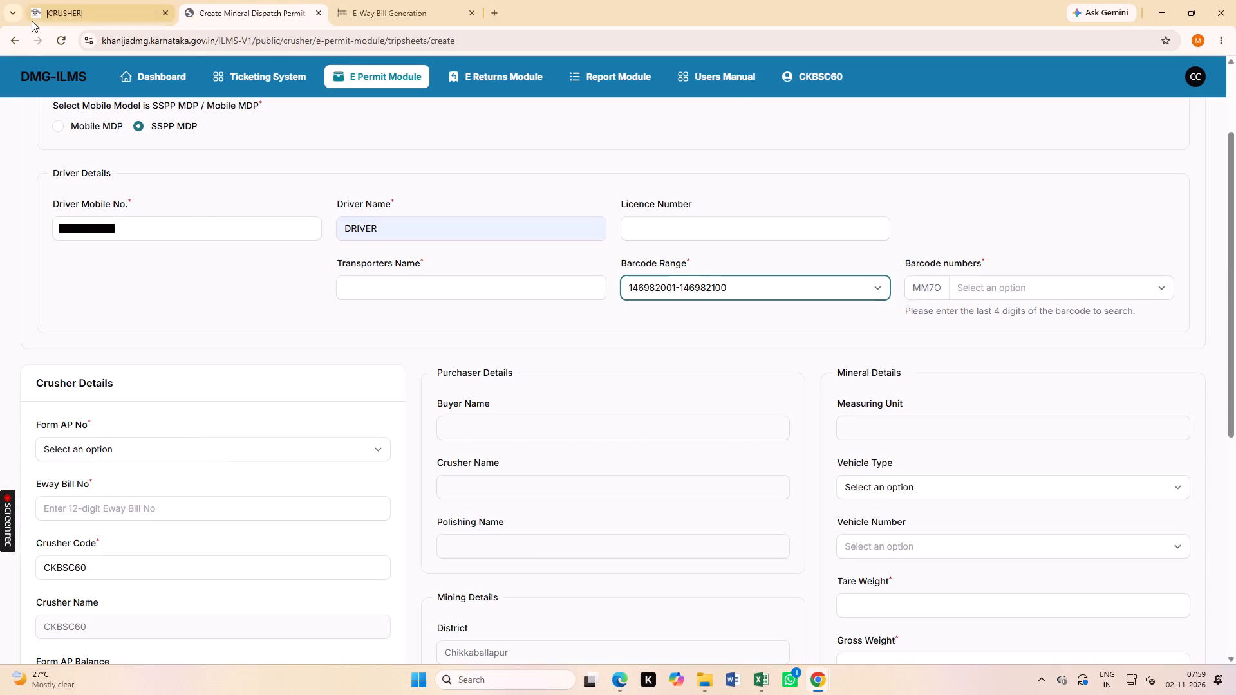
{"action": "left_click", "coordinate": [76, 0]}
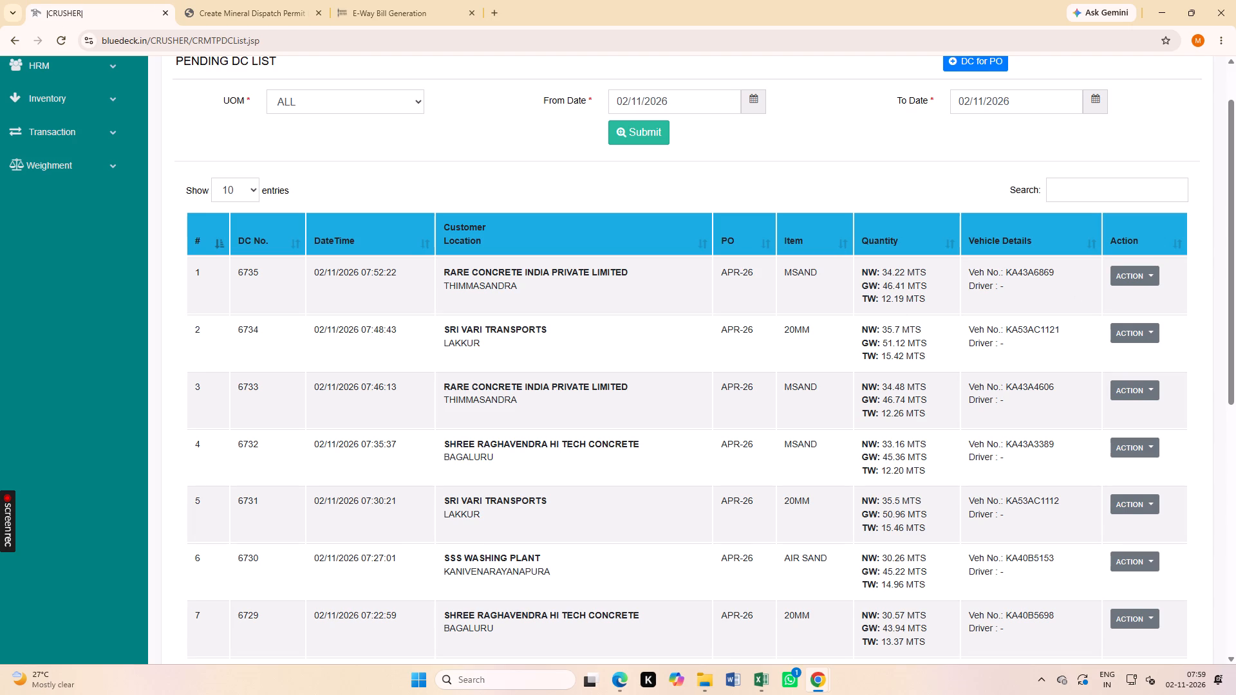
{"action": "double_click", "coordinate": [1027, 331]}
{"action": "key", "text": "ctrl+c"}
{"action": "left_click", "coordinate": [385, 13]}
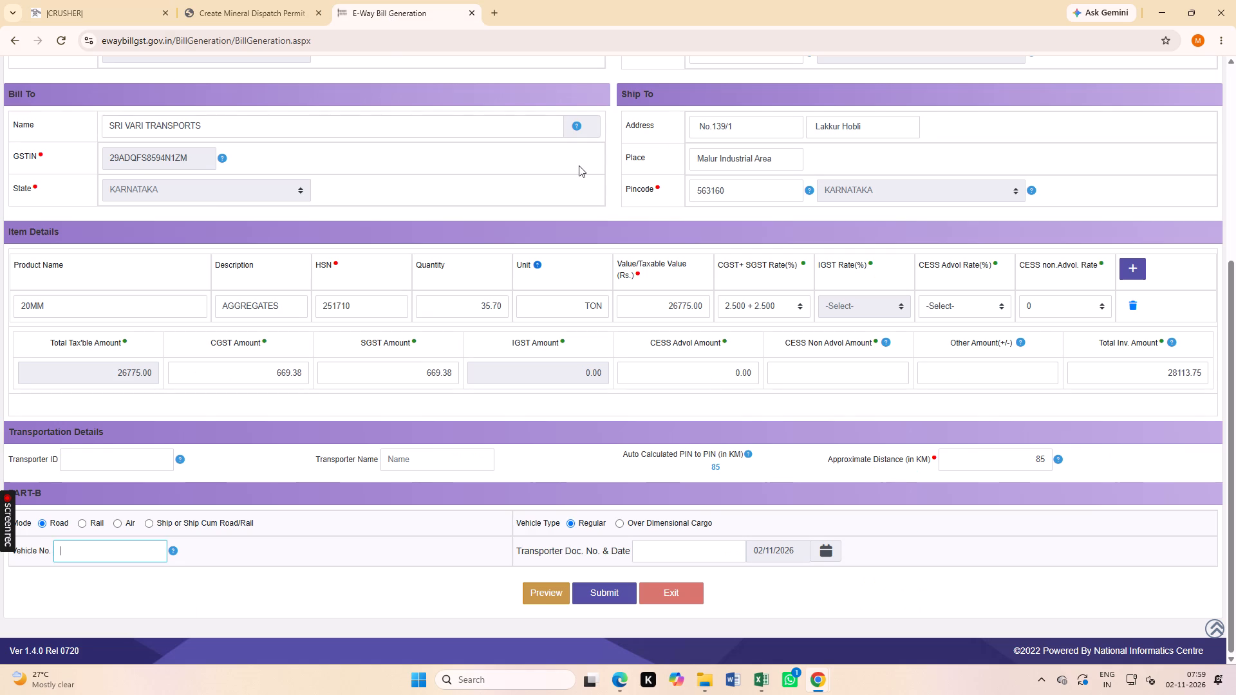
{"action": "key", "text": "ctrl+c"}
{"action": "key", "text": "ctrl+v"}
Submit the e-way bill, continuing without the unfilled GSTR1 fields.
{"action": "left_click", "coordinate": [589, 592]}
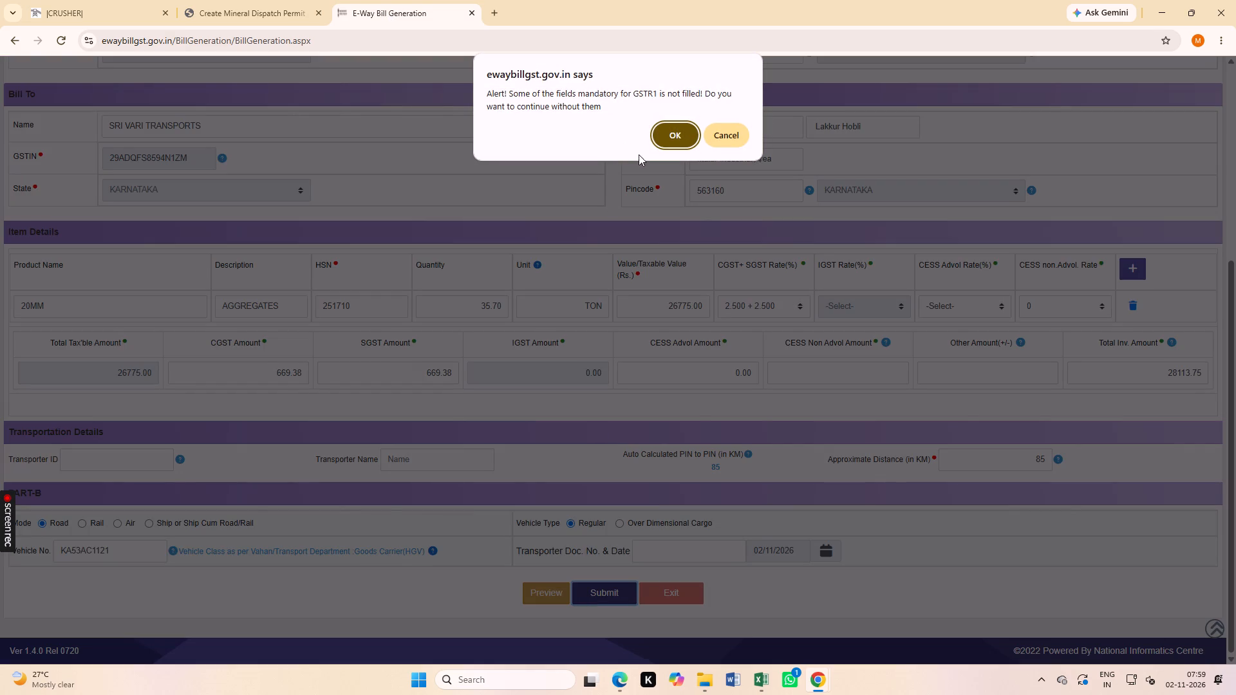
{"action": "left_click", "coordinate": [674, 134]}
{"action": "left_click", "coordinate": [673, 147]}
Print one copy of the generated e-way bill in Portrait layout.
{"action": "scroll", "coordinate": [616, 227], "scroll_direction": "down", "scroll_amount": 6}
{"action": "left_click", "coordinate": [606, 611]}
{"action": "scroll", "coordinate": [600, 603], "scroll_direction": "down", "scroll_amount": 6}
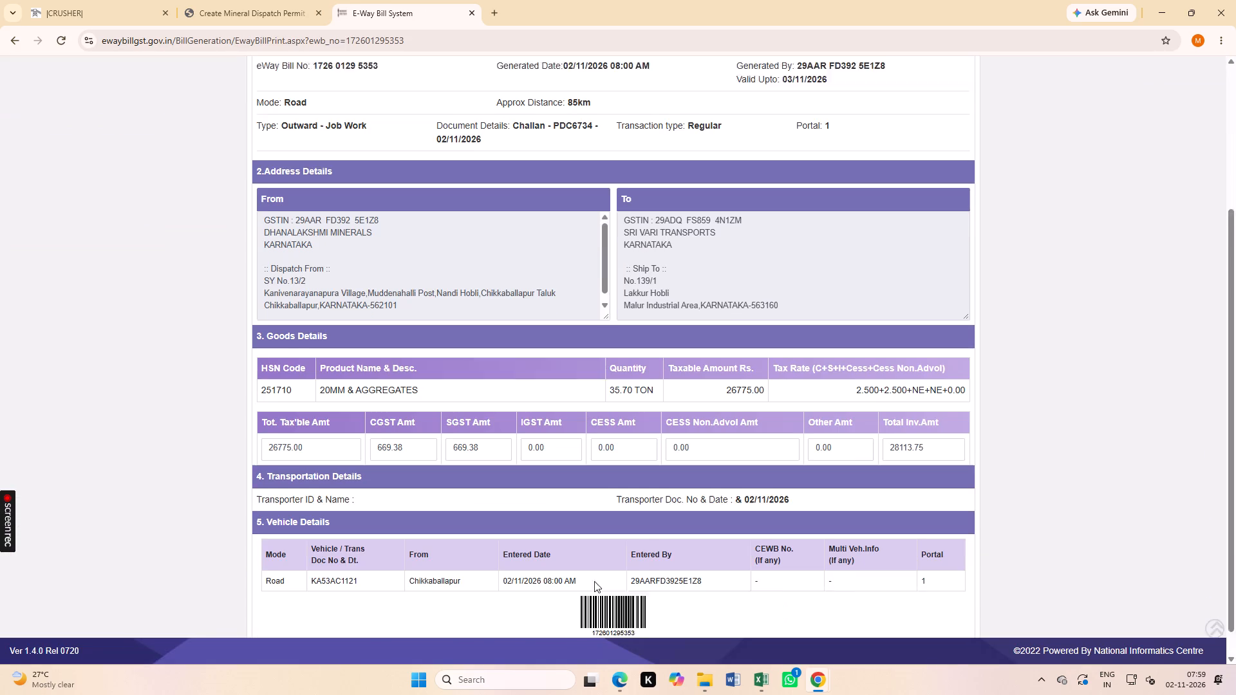
{"action": "left_click", "coordinate": [593, 628]}
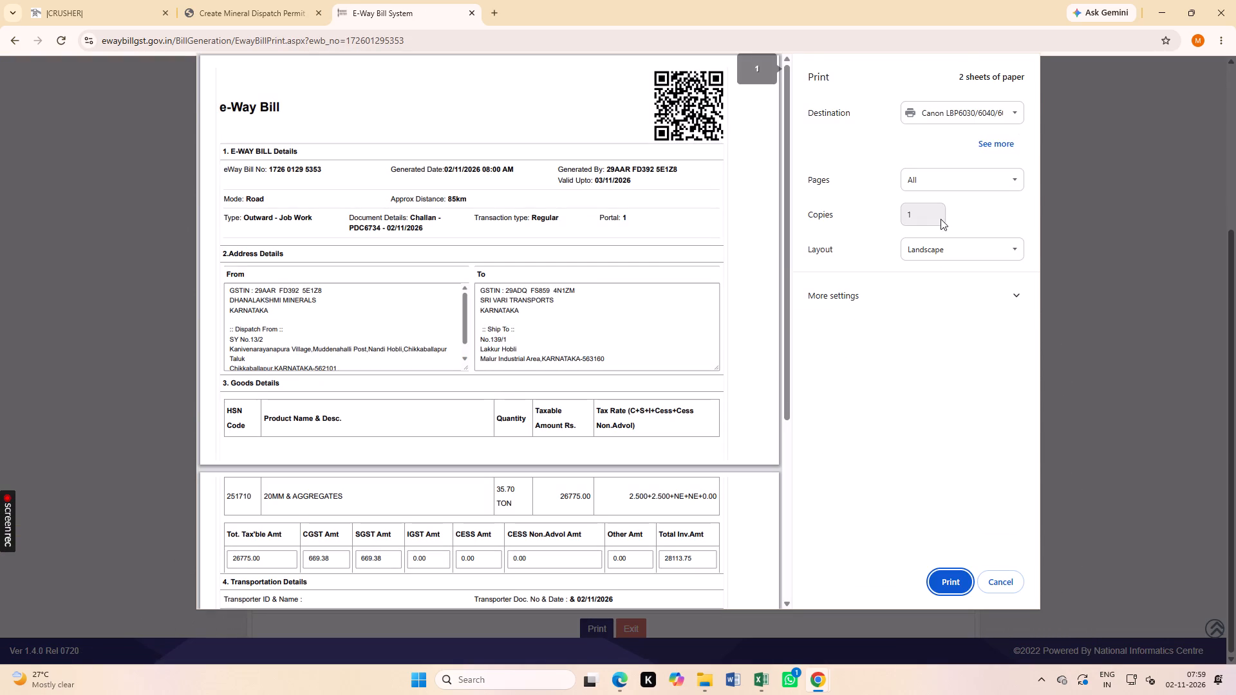
{"action": "left_click", "coordinate": [953, 251]}
{"action": "left_click", "coordinate": [946, 267]}
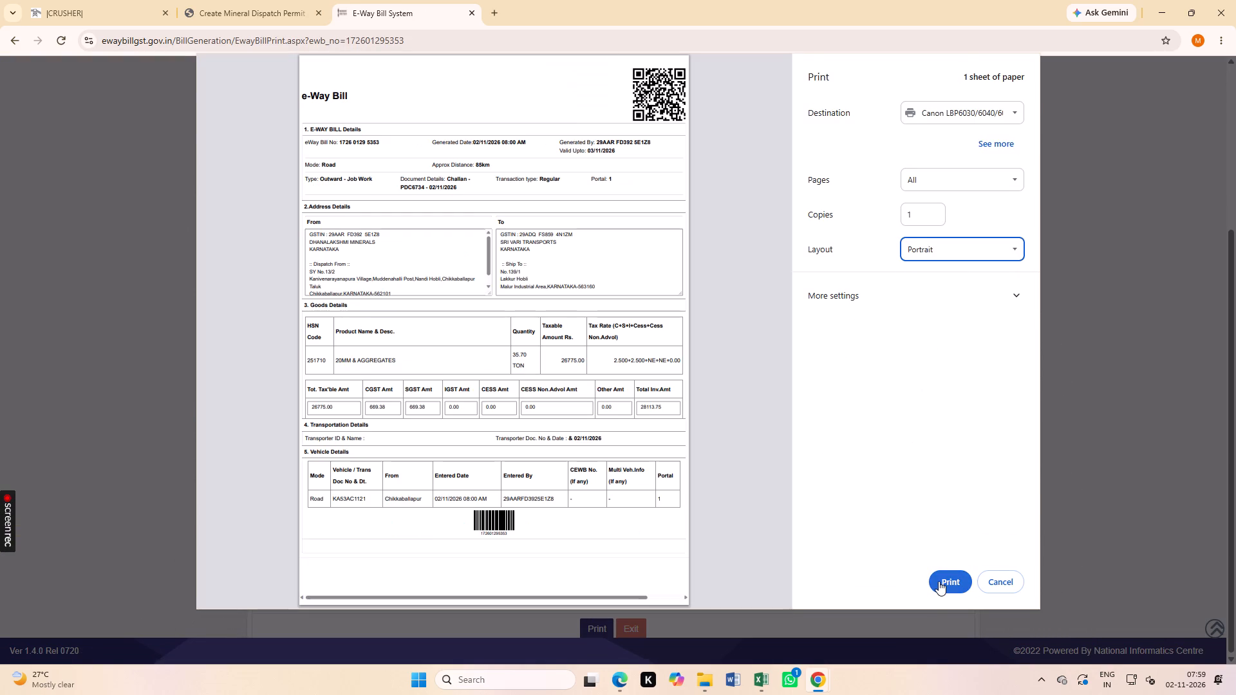
{"action": "left_click", "coordinate": [939, 581]}
Copy the e-way bill number from the E-Way Bill Details section.
{"action": "scroll", "coordinate": [495, 187], "scroll_direction": "up", "scroll_amount": 4}
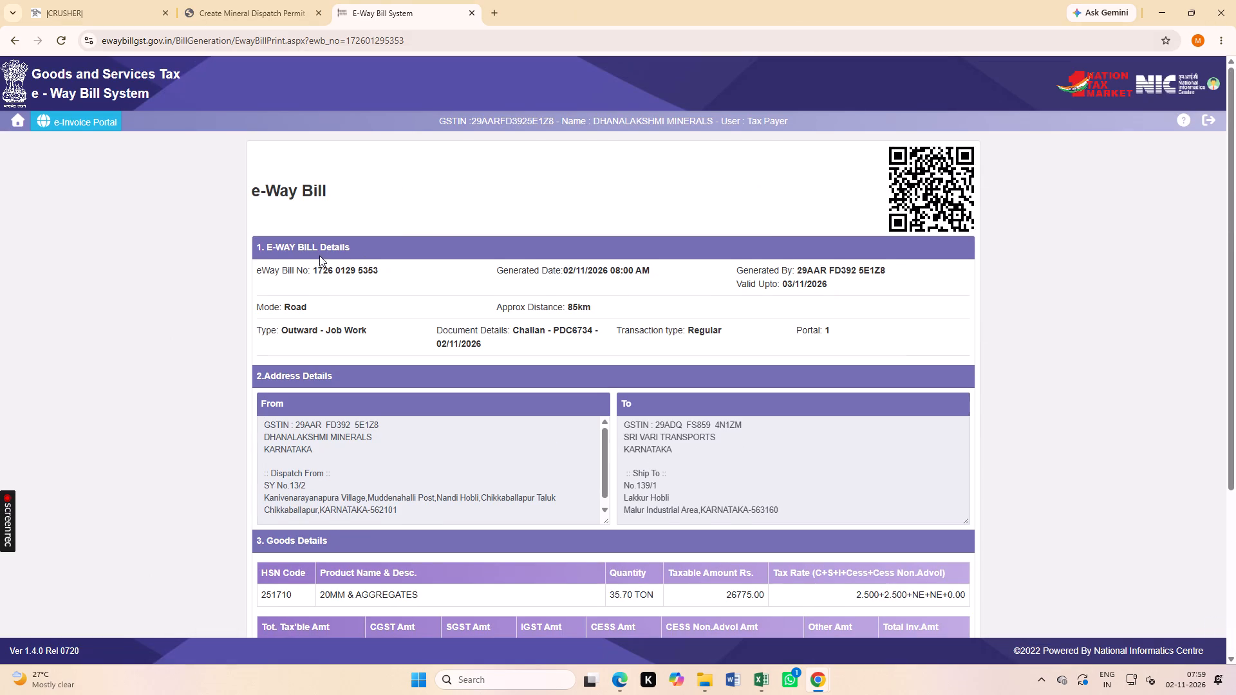
{"action": "left_click_drag", "start_coordinate": [315, 268], "coordinate": [449, 270]}
{"action": "key", "text": "ctrl+c"}
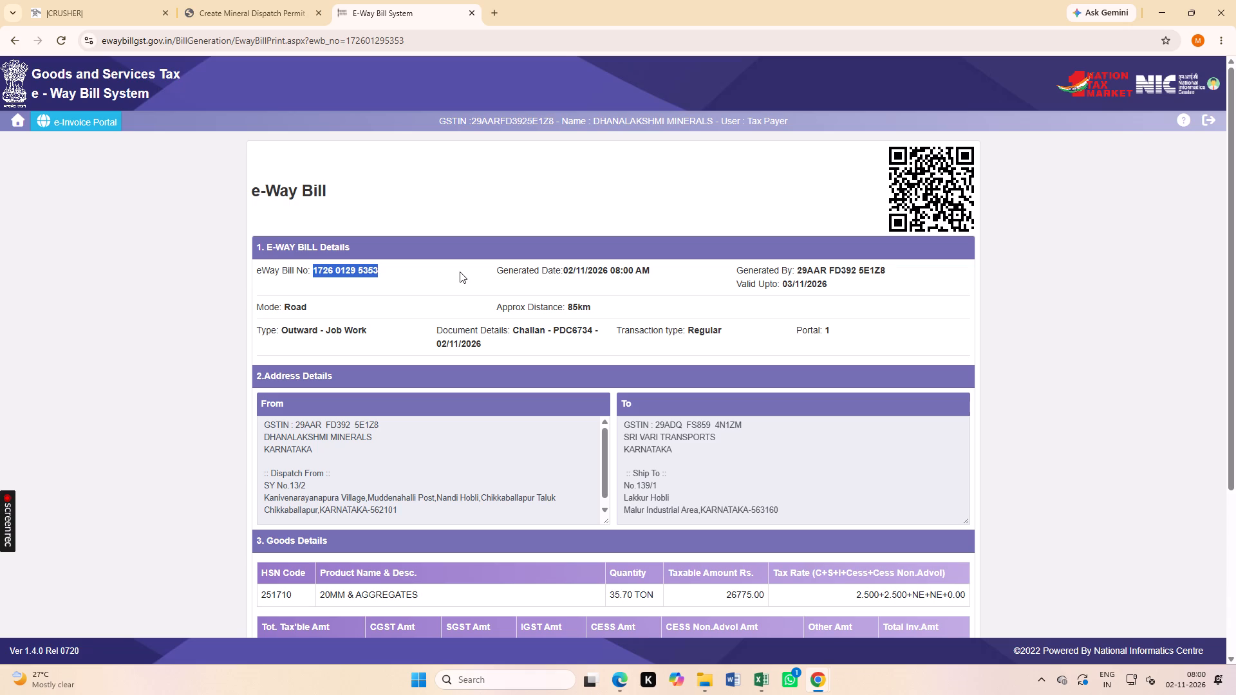
Print another copy of the e-way bill in Portrait layout.
{"action": "scroll", "coordinate": [453, 320], "scroll_direction": "down", "scroll_amount": 6}
{"action": "left_click", "coordinate": [603, 627]}
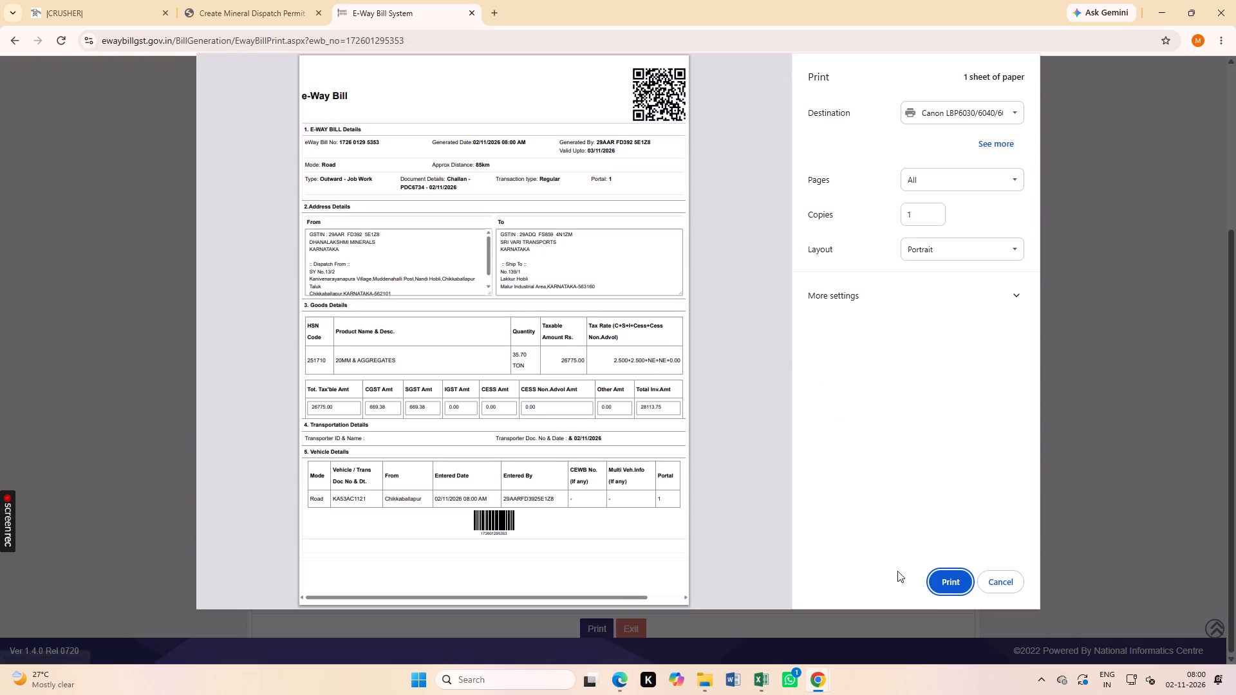
{"action": "left_click", "coordinate": [959, 589]}
{"action": "scroll", "coordinate": [347, 335], "scroll_direction": "up", "scroll_amount": 3}
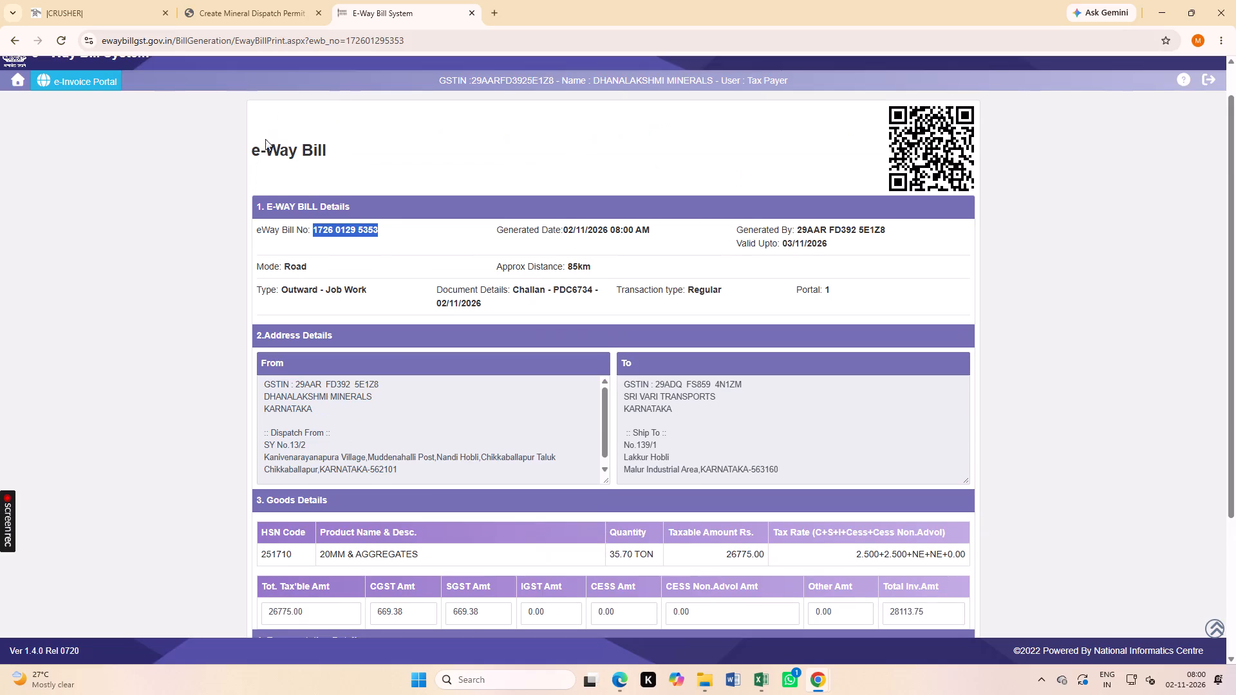
{"action": "left_click", "coordinate": [209, 14]}
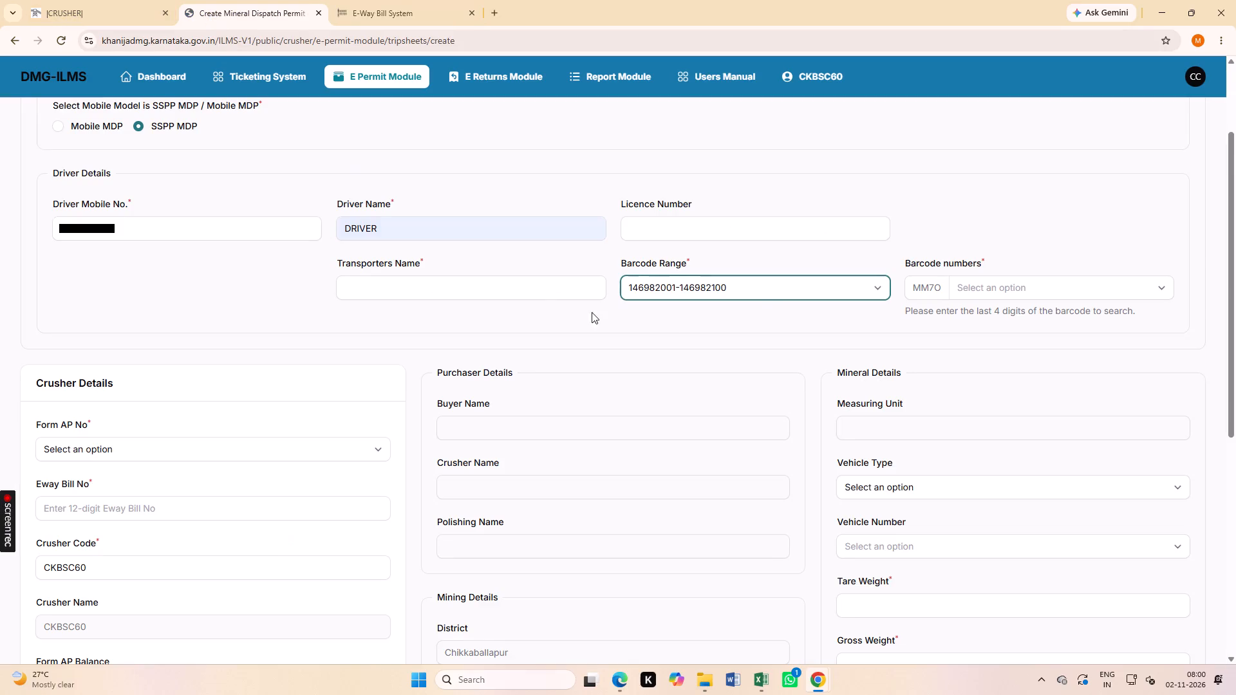
{"action": "left_click", "coordinate": [764, 281]}
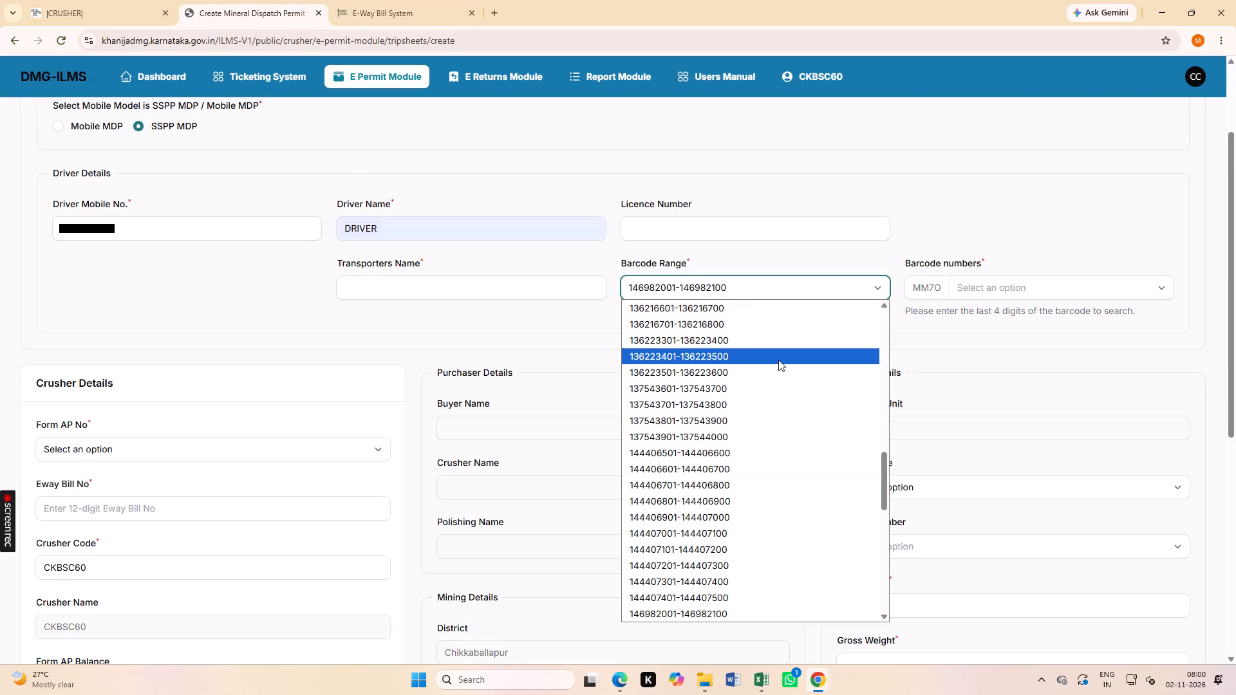
{"action": "left_click", "coordinate": [581, 292]}
{"action": "left_click", "coordinate": [744, 283]}
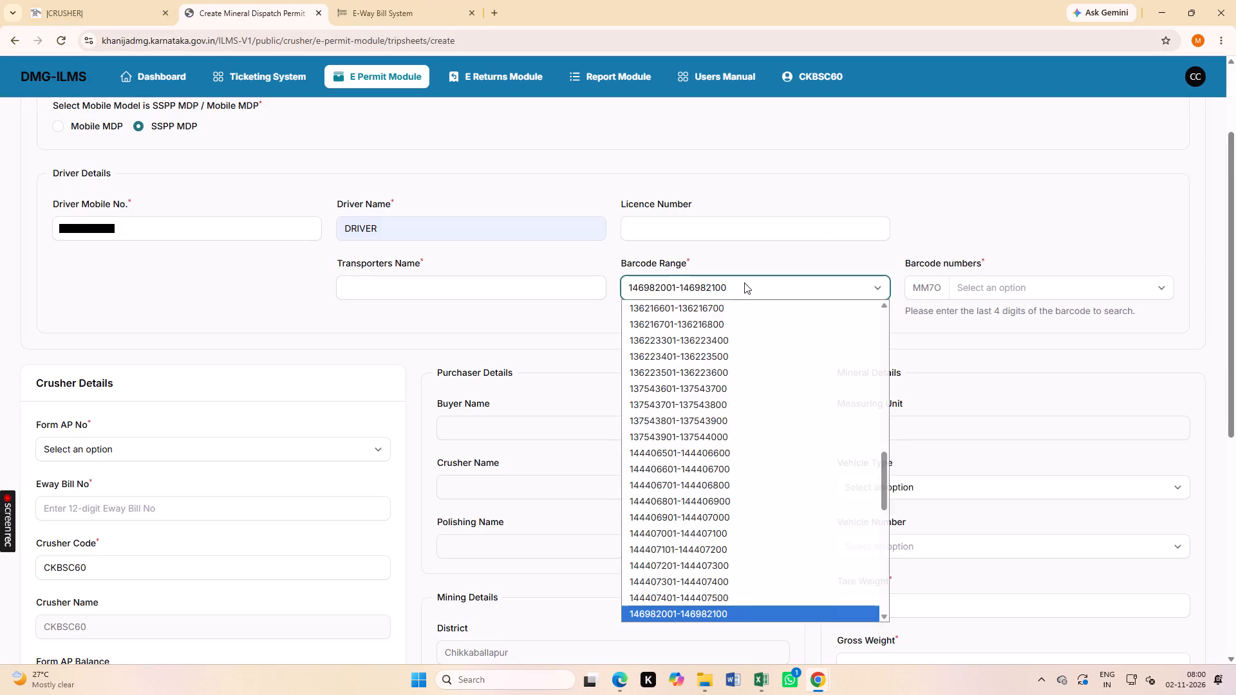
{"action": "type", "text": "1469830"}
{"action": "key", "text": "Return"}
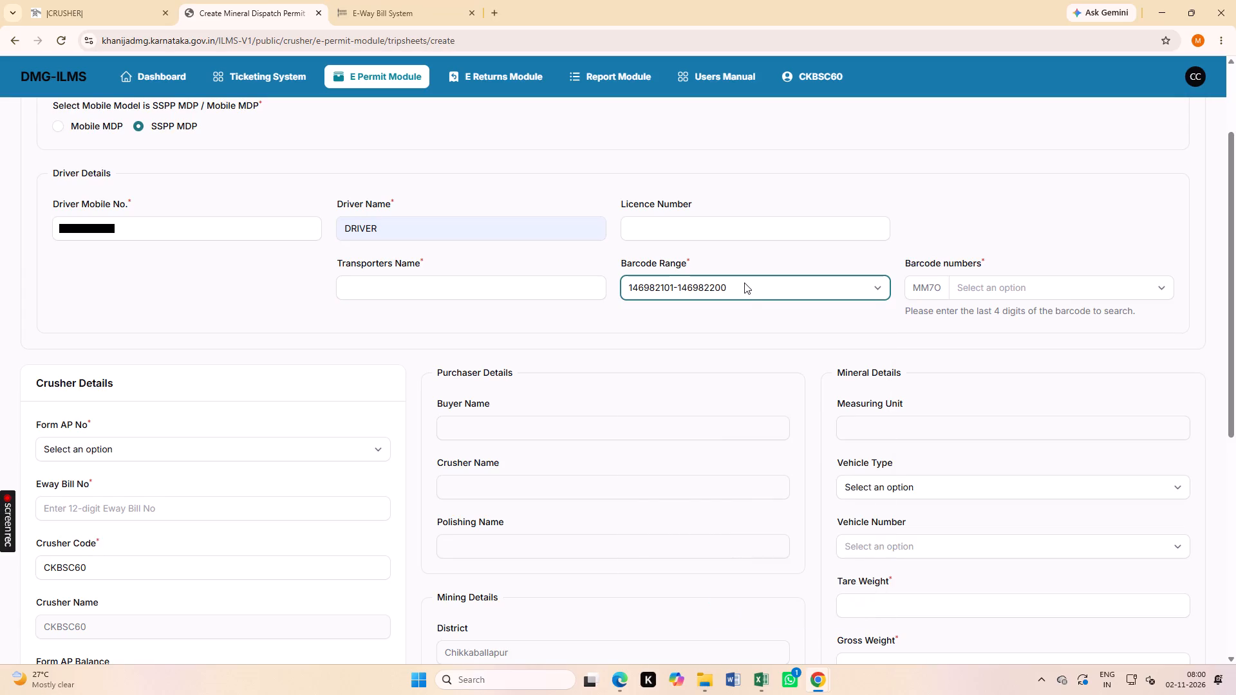
{"action": "left_click", "coordinate": [749, 290]}
{"action": "scroll", "coordinate": [686, 595], "scroll_direction": "down", "scroll_amount": 1}
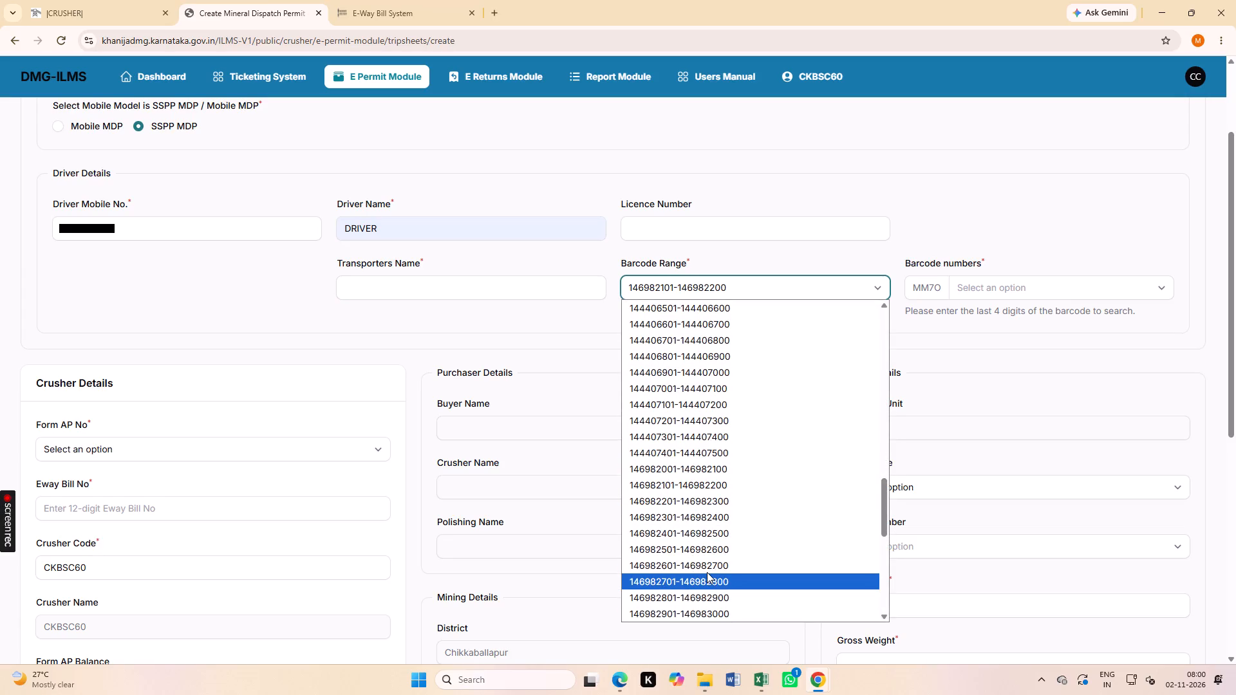
{"action": "left_click", "coordinate": [706, 571]}
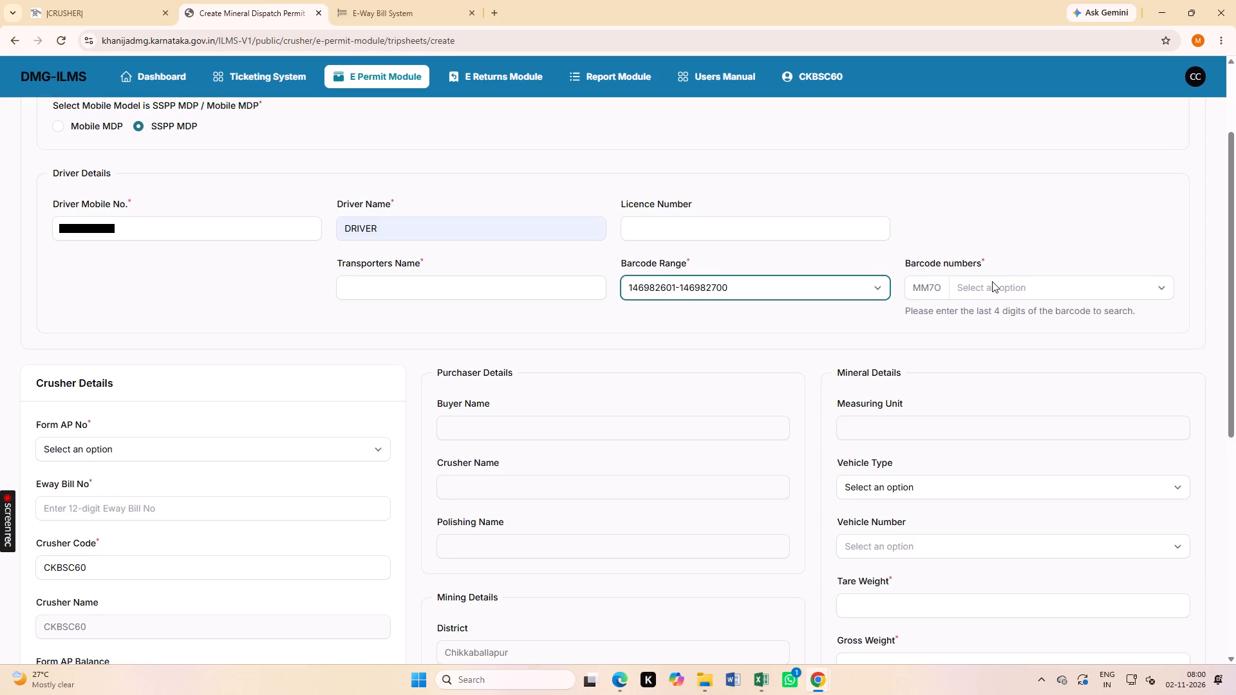
{"action": "left_click", "coordinate": [992, 281]}
{"action": "type", "text": "2638"}
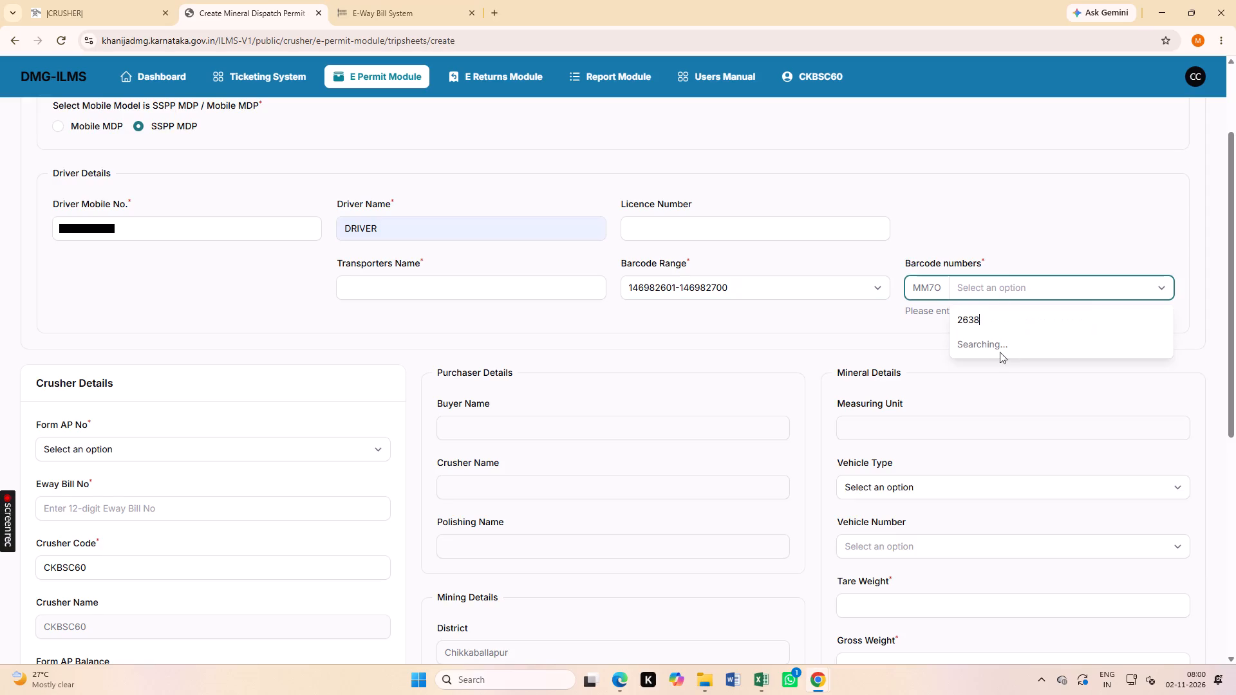
{"action": "double_click", "coordinate": [1006, 344]}
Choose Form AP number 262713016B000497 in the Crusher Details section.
{"action": "scroll", "coordinate": [0, 342], "scroll_direction": "down", "scroll_amount": 3}
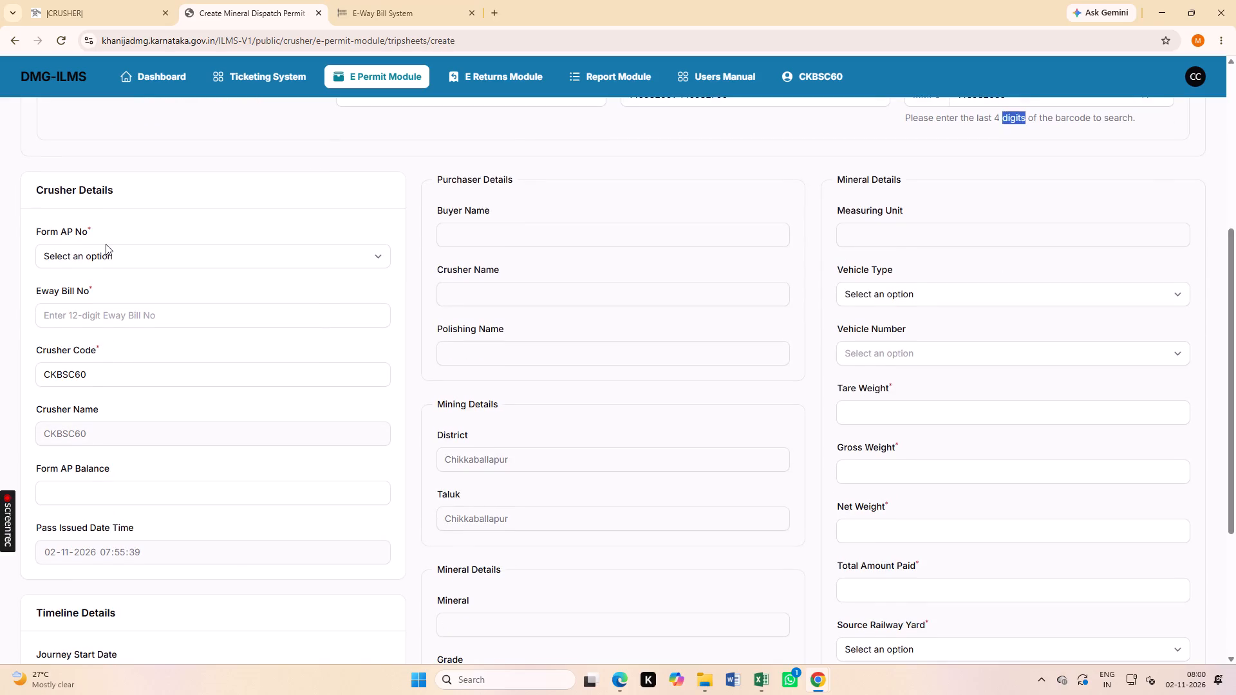
{"action": "left_click", "coordinate": [106, 244]}
{"action": "left_click", "coordinate": [106, 254]}
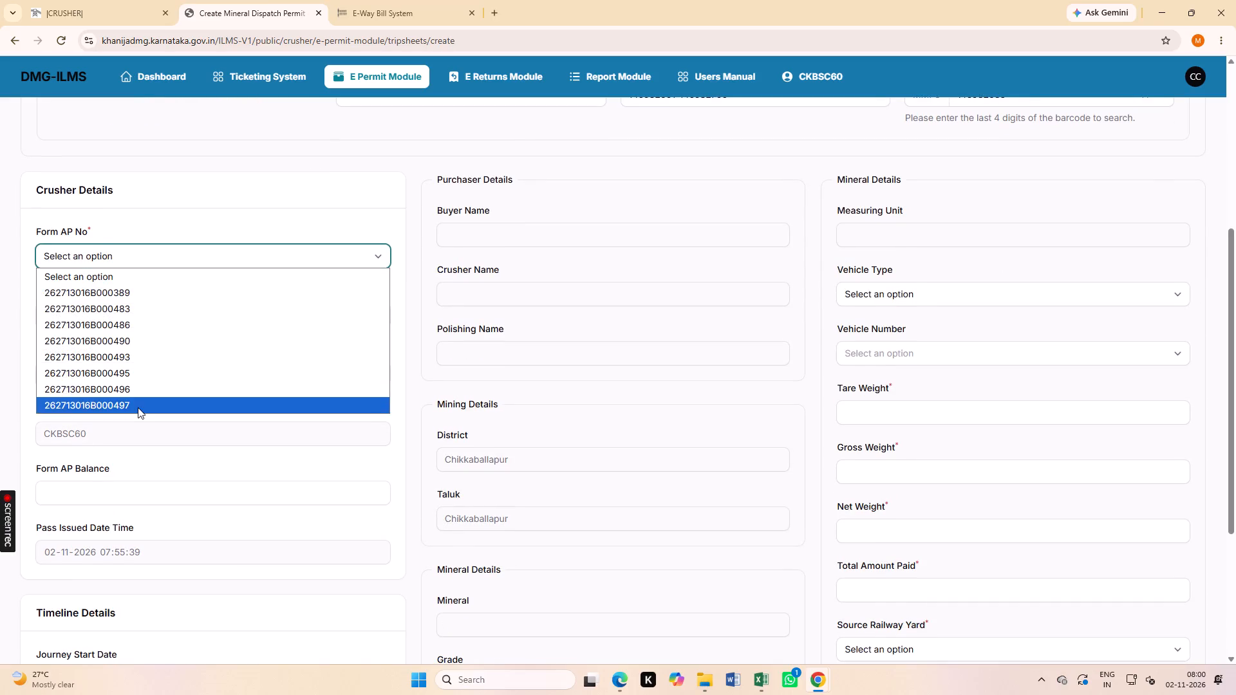
{"action": "left_click", "coordinate": [138, 407]}
{"action": "left_click", "coordinate": [172, 282]}
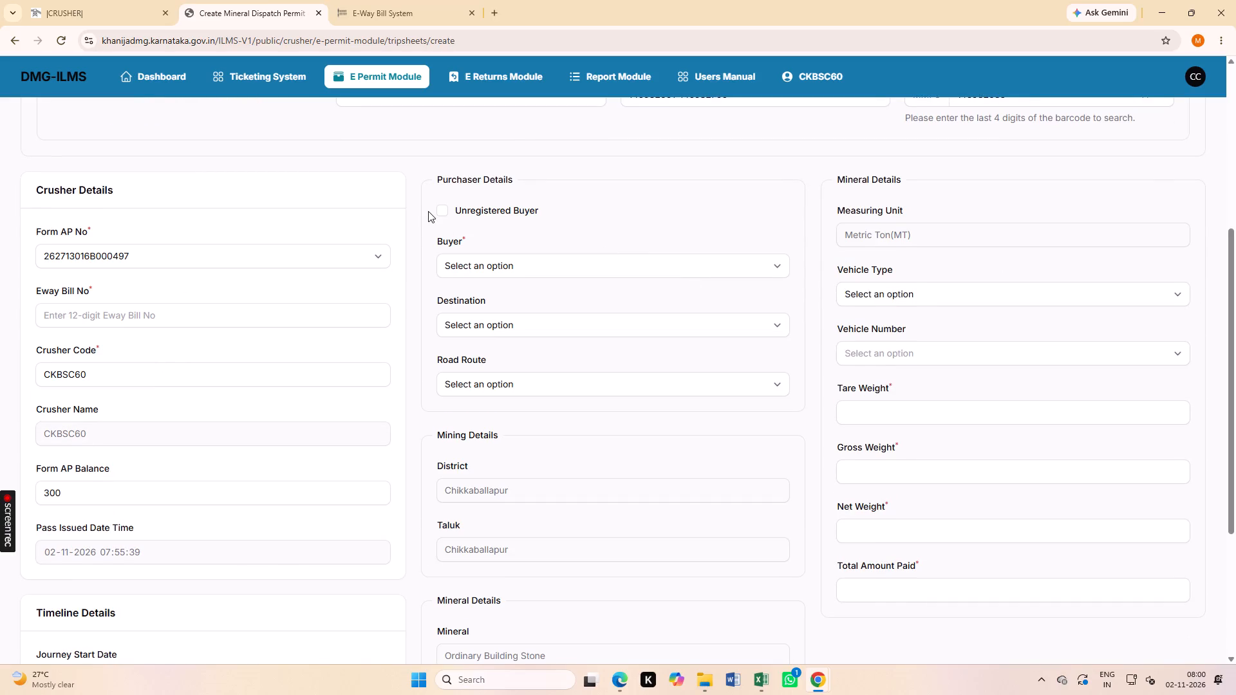
Mark the purchaser as an unregistered buyer and set the buyer name to SRI VARI TRANSPORTS.
{"action": "left_click", "coordinate": [436, 208]}
{"action": "left_click", "coordinate": [523, 268]}
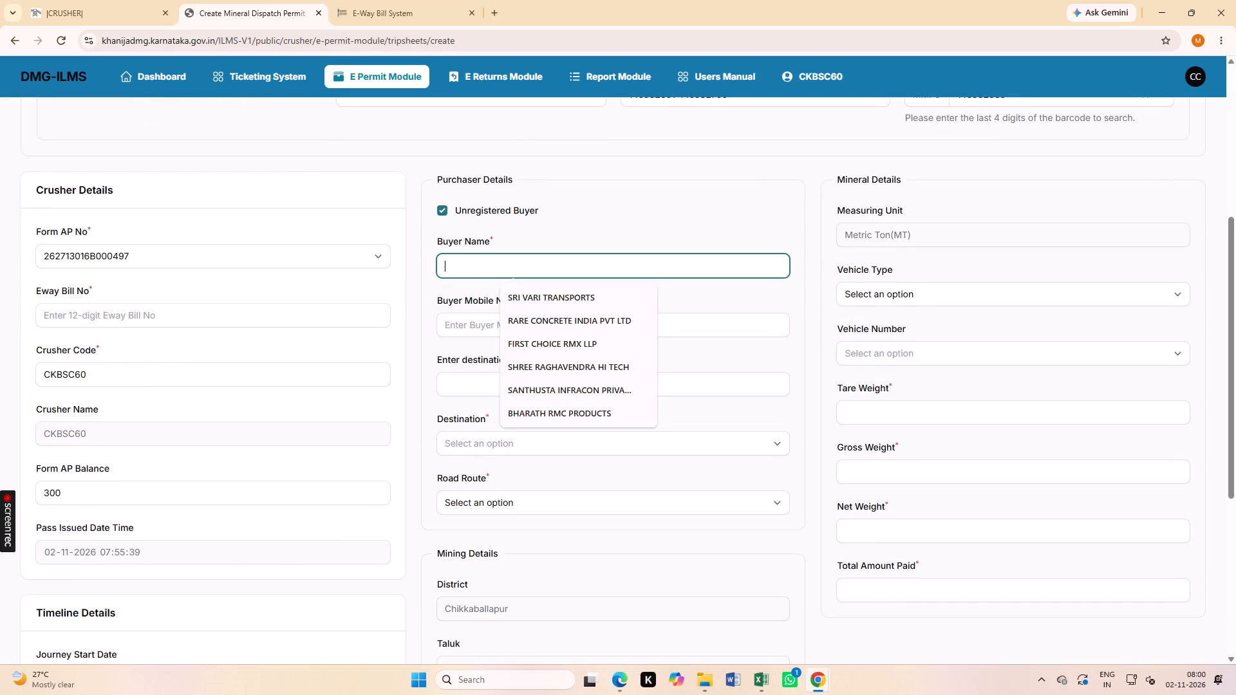
{"action": "left_click", "coordinate": [527, 291]}
Paste the copied e-way bill number into the Eway Bill No field.
{"action": "left_click", "coordinate": [238, 306]}
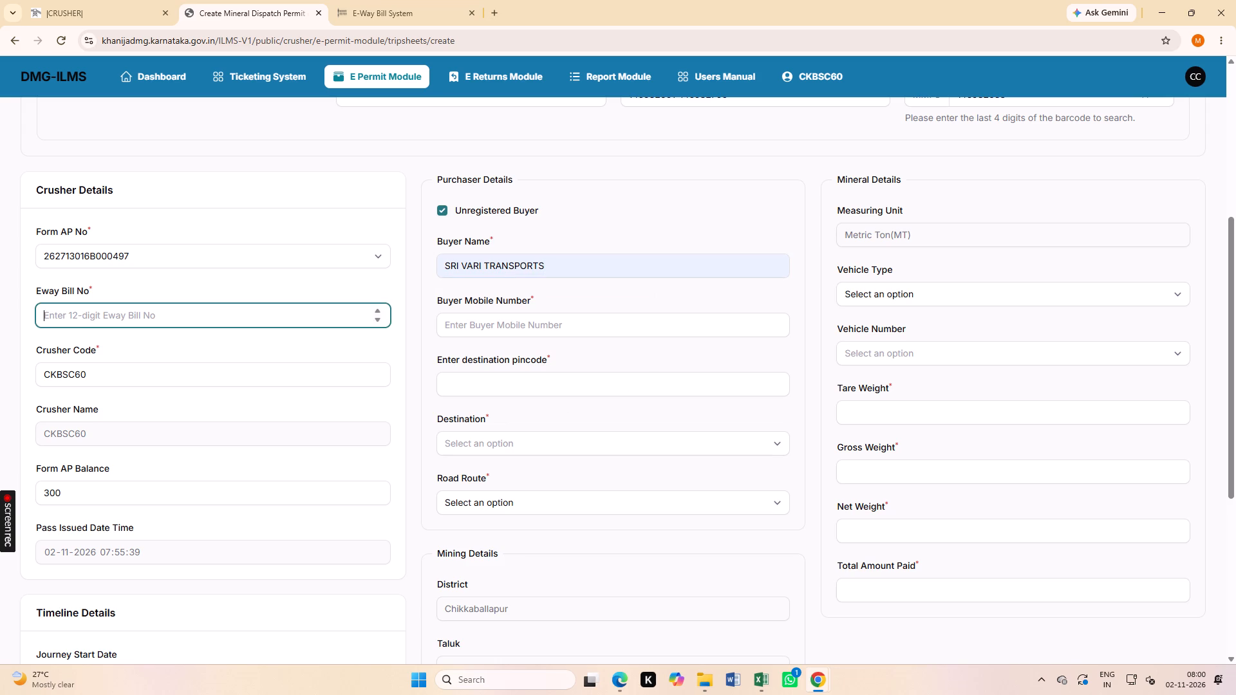
{"action": "key", "text": "ctrl+v"}
Fill the buyer mobile number with a placeholder of ten zeros.
{"action": "left_click", "coordinate": [503, 331]}
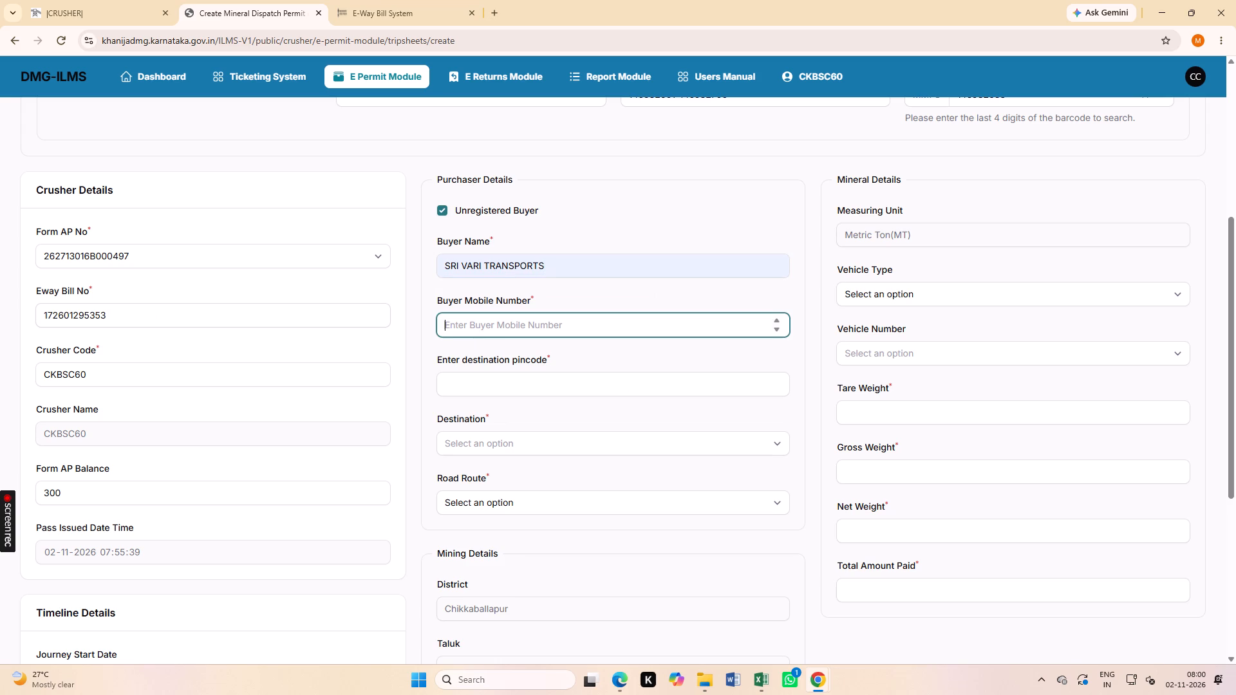
{"action": "key", "text": "0"}
{"action": "key", "text": "0"}
{"action": "key", "text": "0"}
{"action": "key", "text": "0"}
{"action": "key", "text": "0"}
{"action": "key", "text": "0"}
{"action": "key", "text": "0"}
{"action": "key", "text": "0"}
{"action": "key", "text": "0"}
{"action": "key", "text": "0"}
Set the destination pincode to 562122 and choose Bagalur - 562122 as the destination.
{"action": "left_click", "coordinate": [543, 387]}
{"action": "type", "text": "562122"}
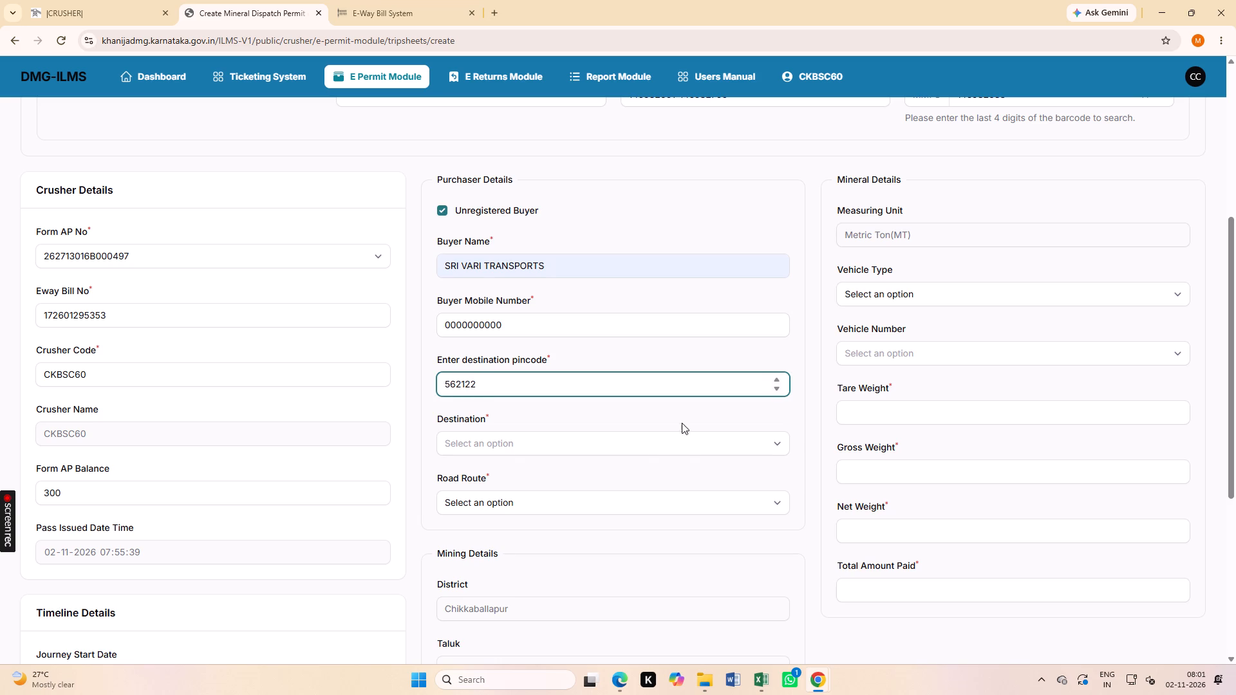
{"action": "left_click", "coordinate": [659, 439]}
{"action": "type", "text": "BAG"}
{"action": "key", "text": "a"}
{"action": "left_click", "coordinate": [585, 496]}
{"action": "left_click", "coordinate": [590, 492]}
Choose the road route from Chikkaballapur, Kanivenarayanapuraa to Bangalore.
{"action": "left_click", "coordinate": [572, 507]}
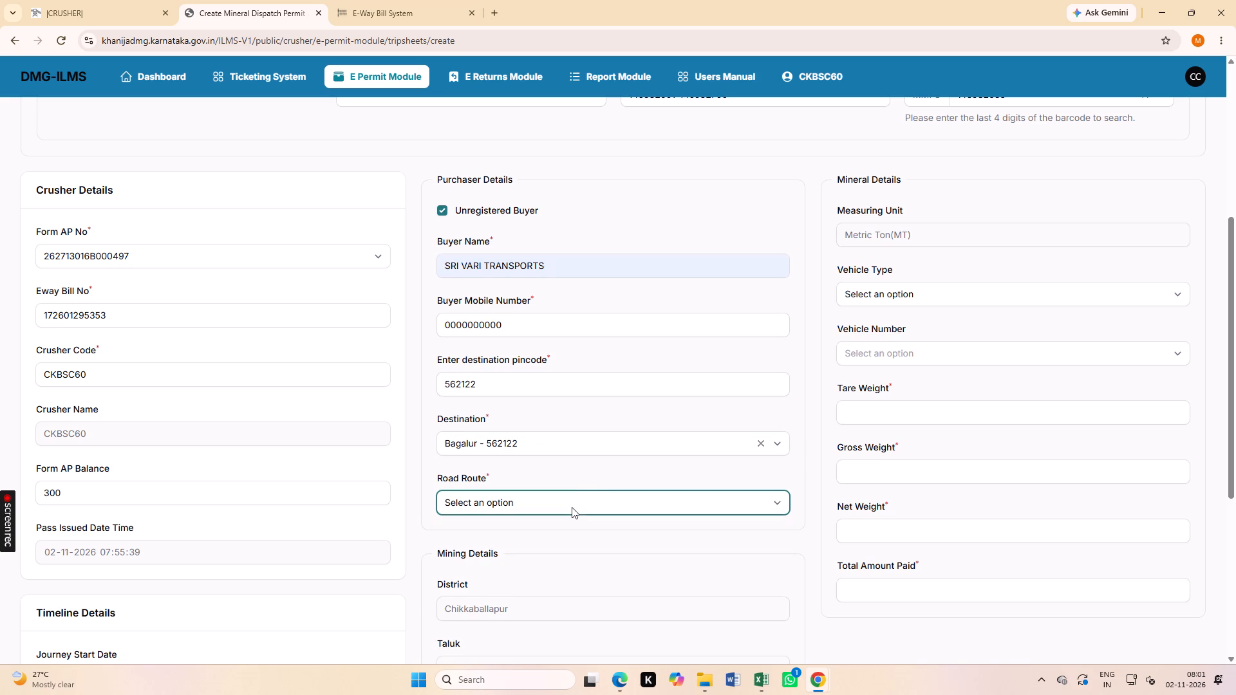
{"action": "left_click", "coordinate": [572, 507]}
{"action": "double_click", "coordinate": [569, 542]}
Set the vehicle type to Tipper in the Mineral Details section.
{"action": "left_click", "coordinate": [914, 288]}
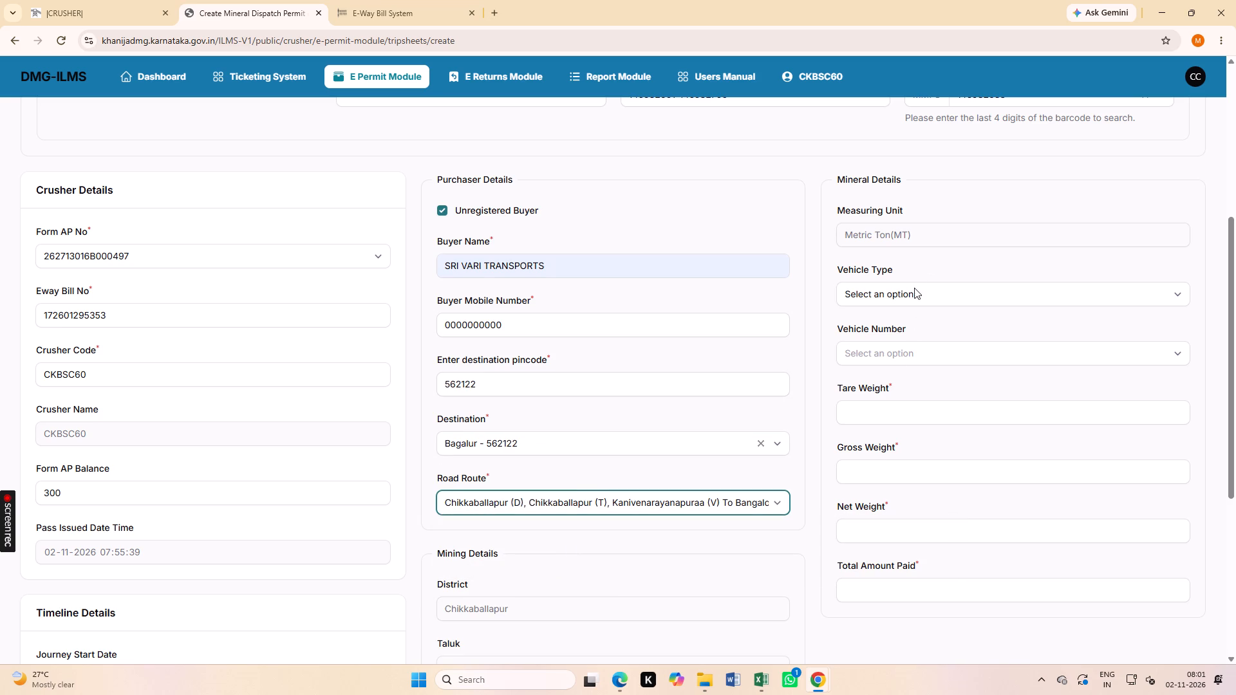
{"action": "left_click", "coordinate": [901, 375]}
Search the Vehicle Number options for 1121.
{"action": "left_click", "coordinate": [901, 357]}
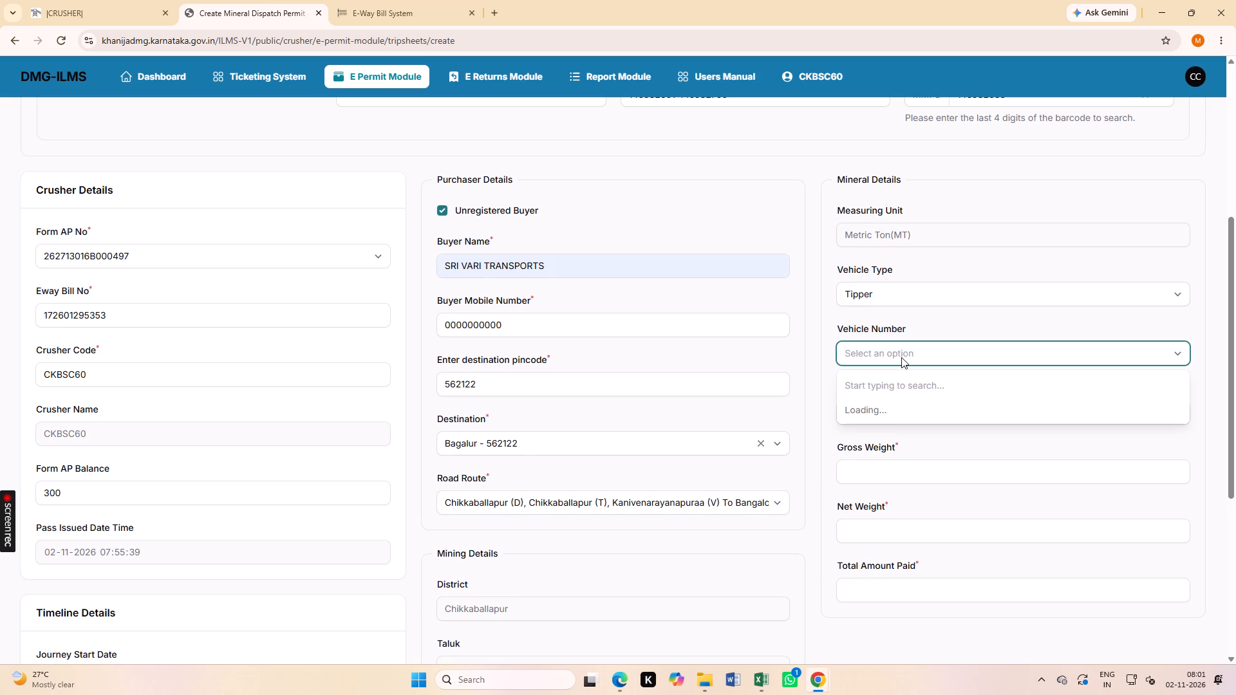
{"action": "type", "text": "1121"}
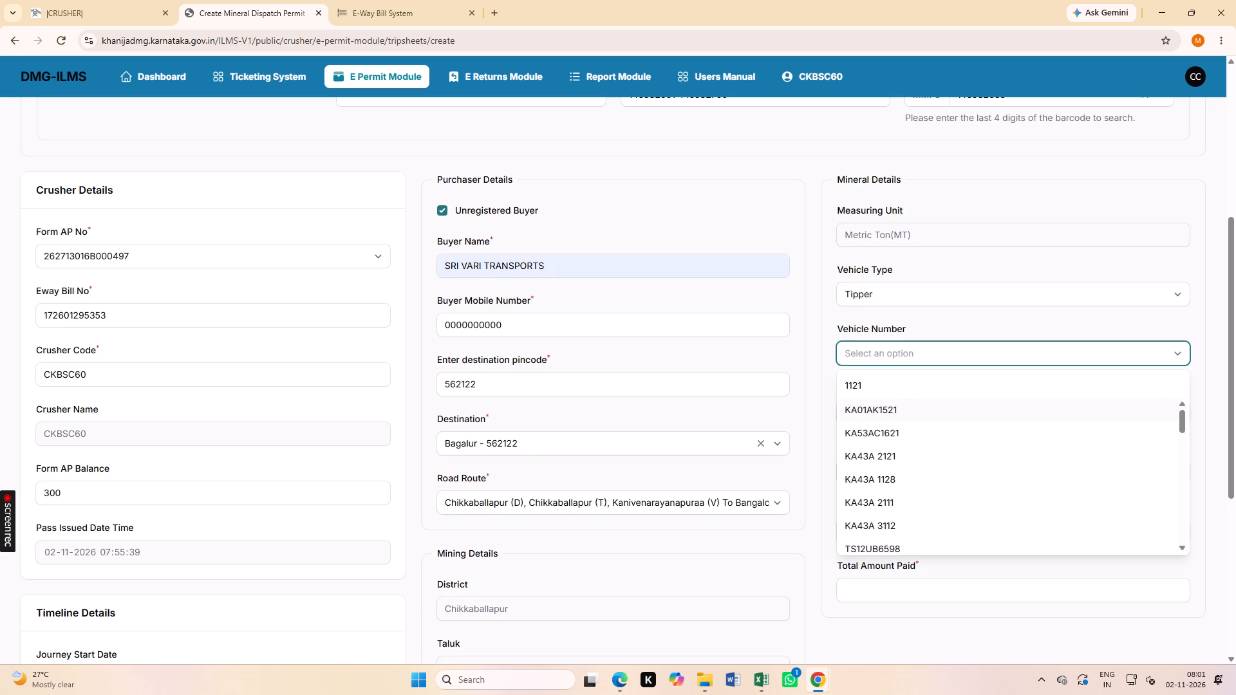
{"action": "key", "text": "space"}
{"action": "left_click", "coordinate": [611, 683]}
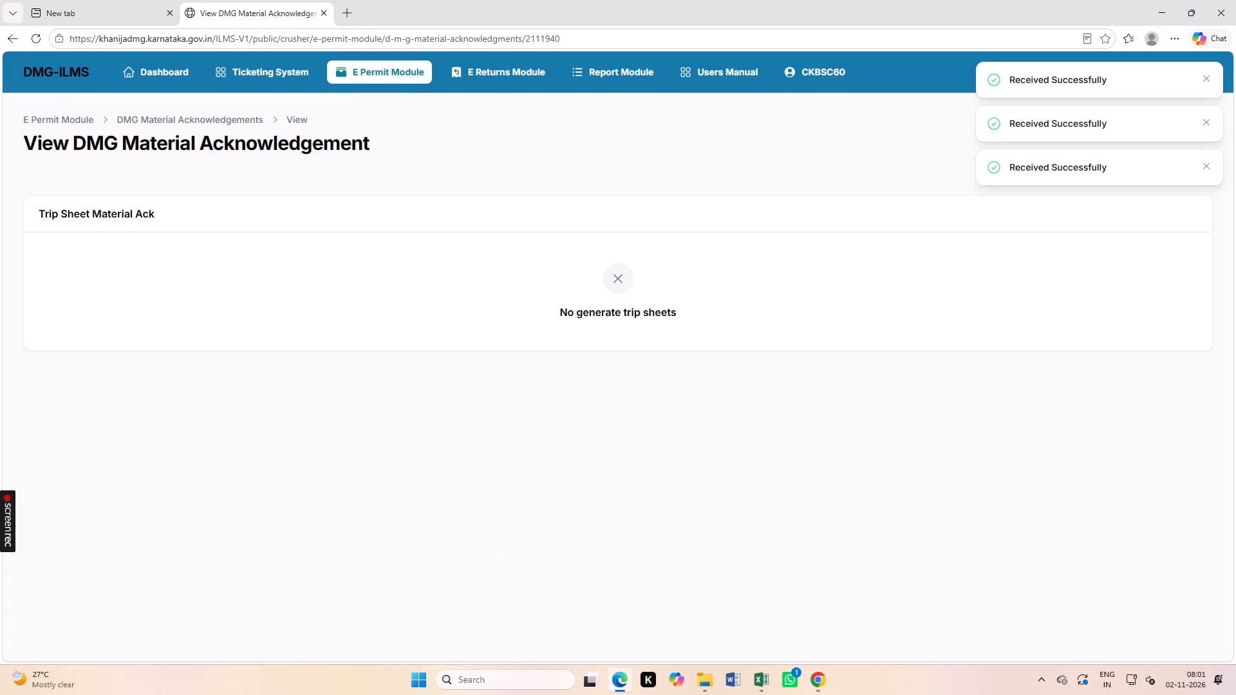
{"action": "left_click", "coordinate": [358, 73]}
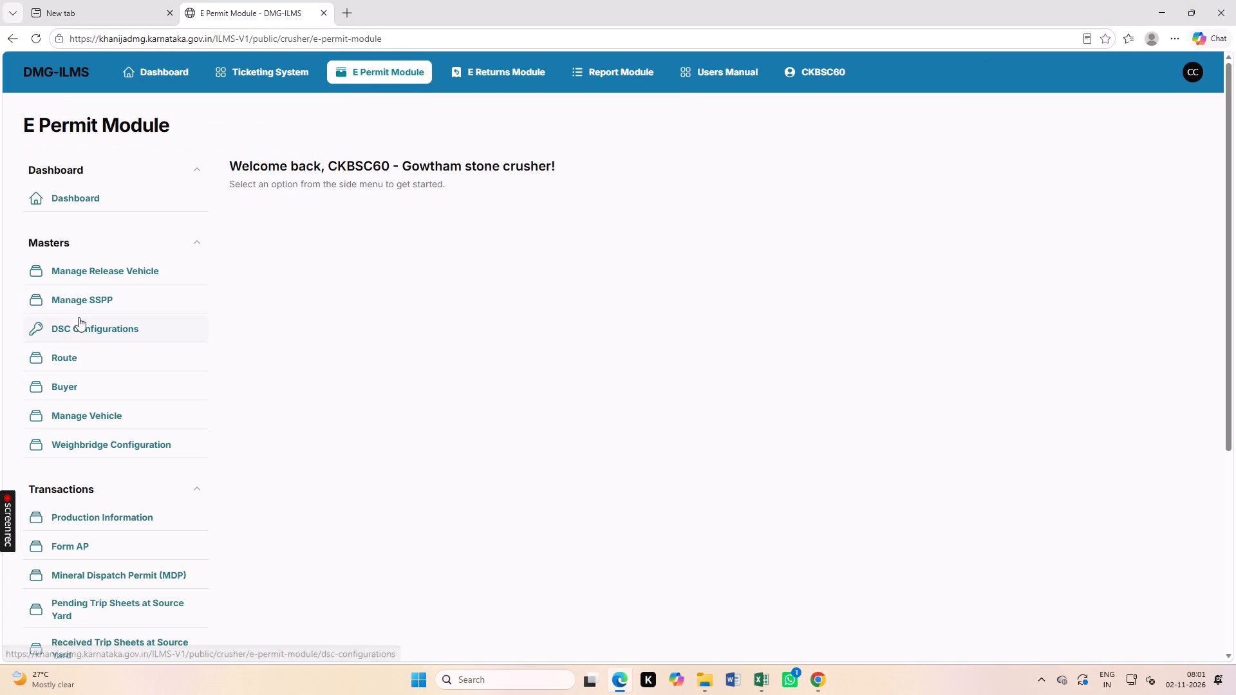
{"action": "left_click", "coordinate": [121, 265]}
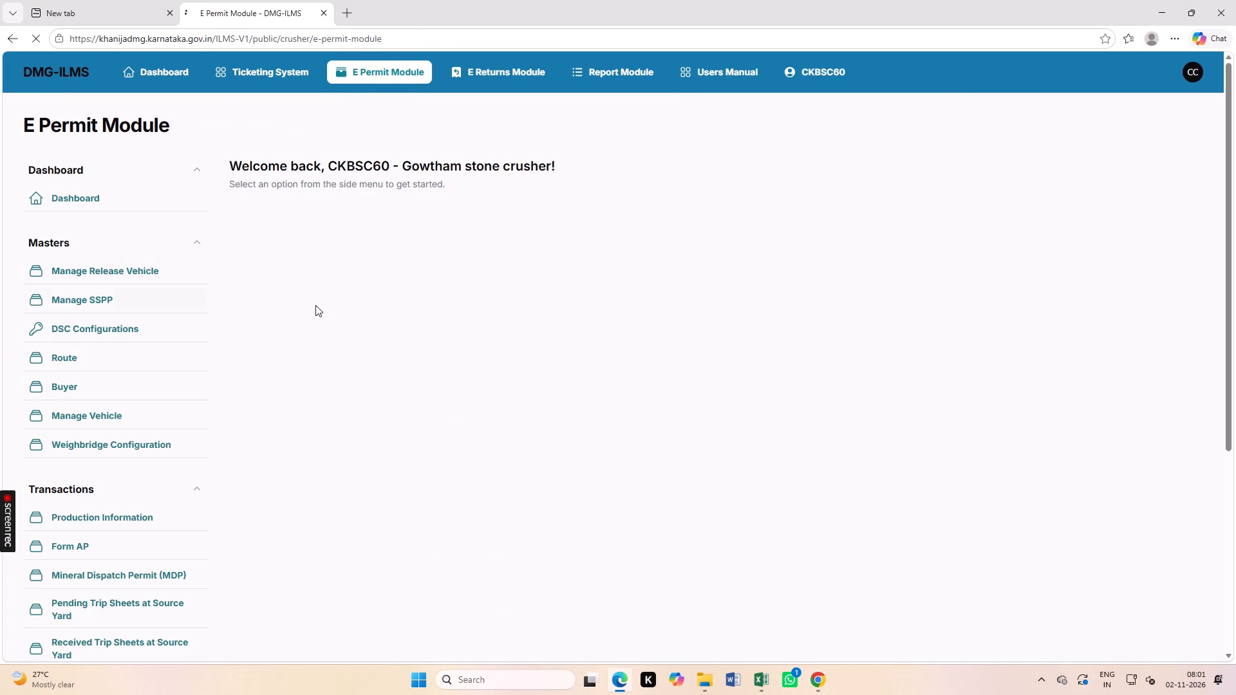
{"action": "left_click", "coordinate": [844, 239]}
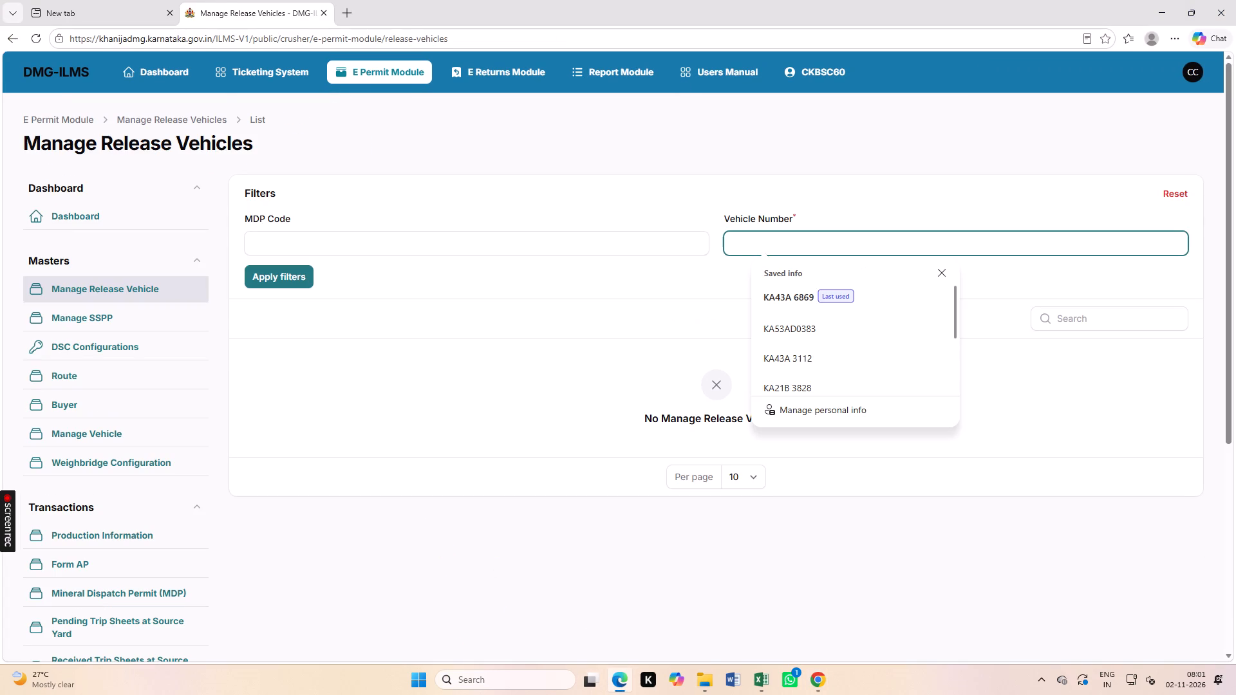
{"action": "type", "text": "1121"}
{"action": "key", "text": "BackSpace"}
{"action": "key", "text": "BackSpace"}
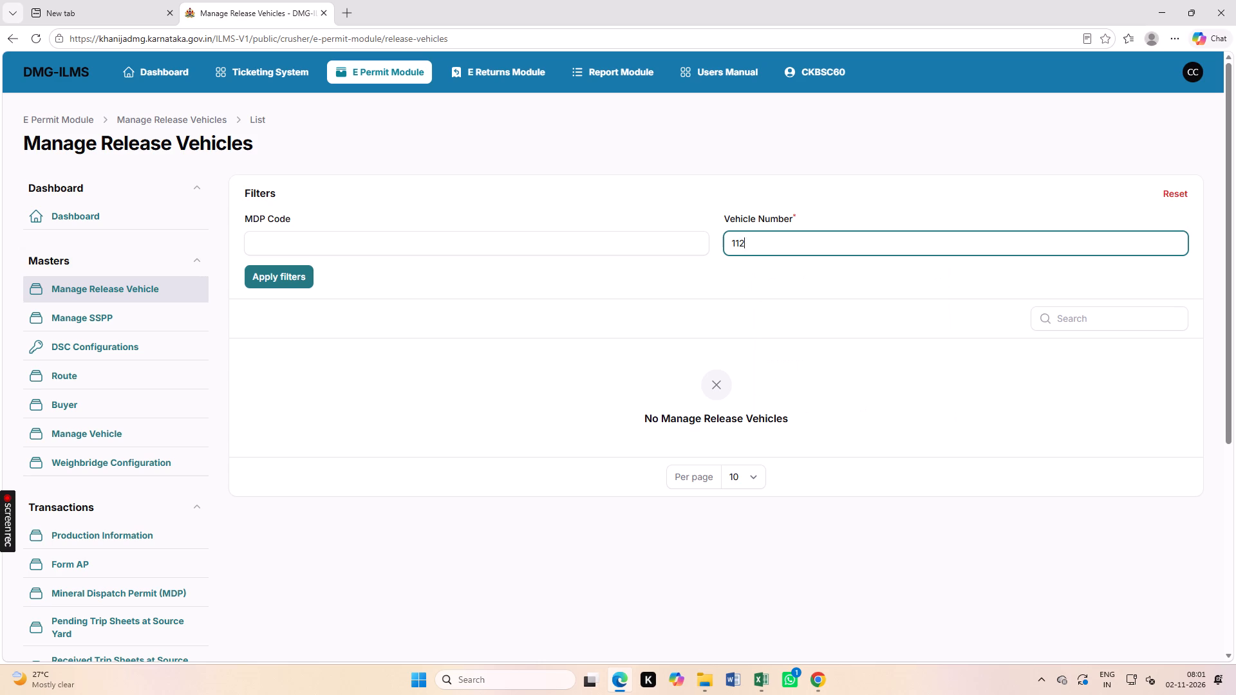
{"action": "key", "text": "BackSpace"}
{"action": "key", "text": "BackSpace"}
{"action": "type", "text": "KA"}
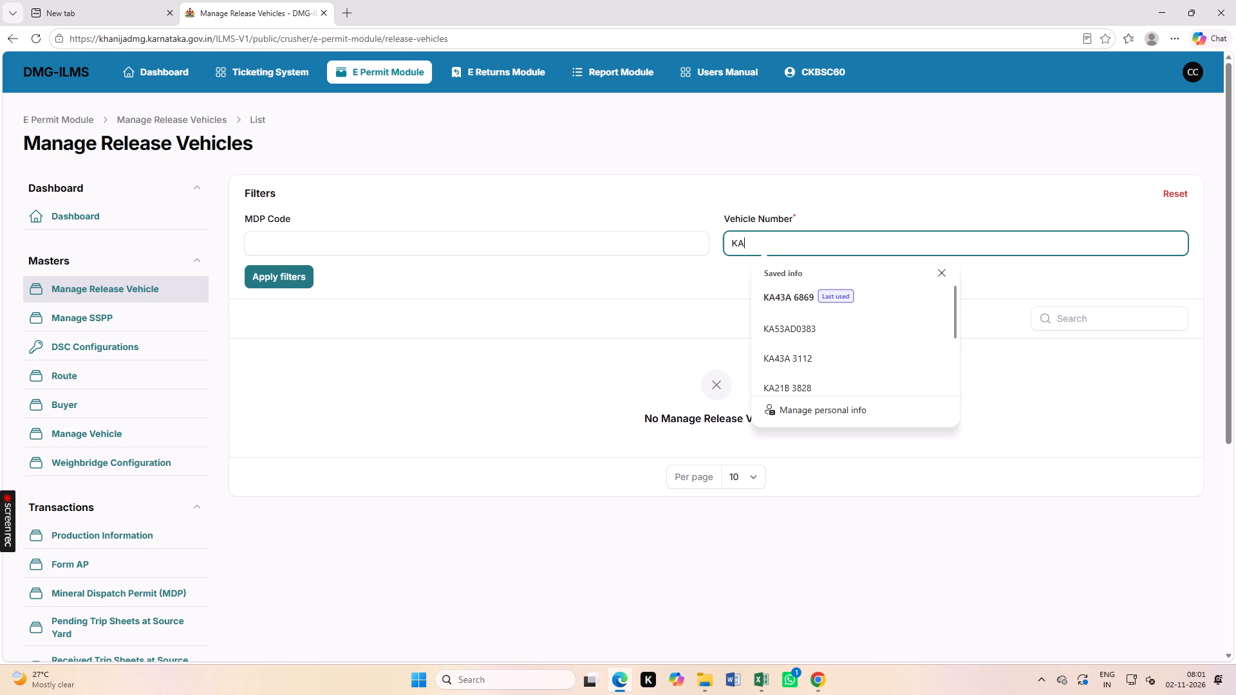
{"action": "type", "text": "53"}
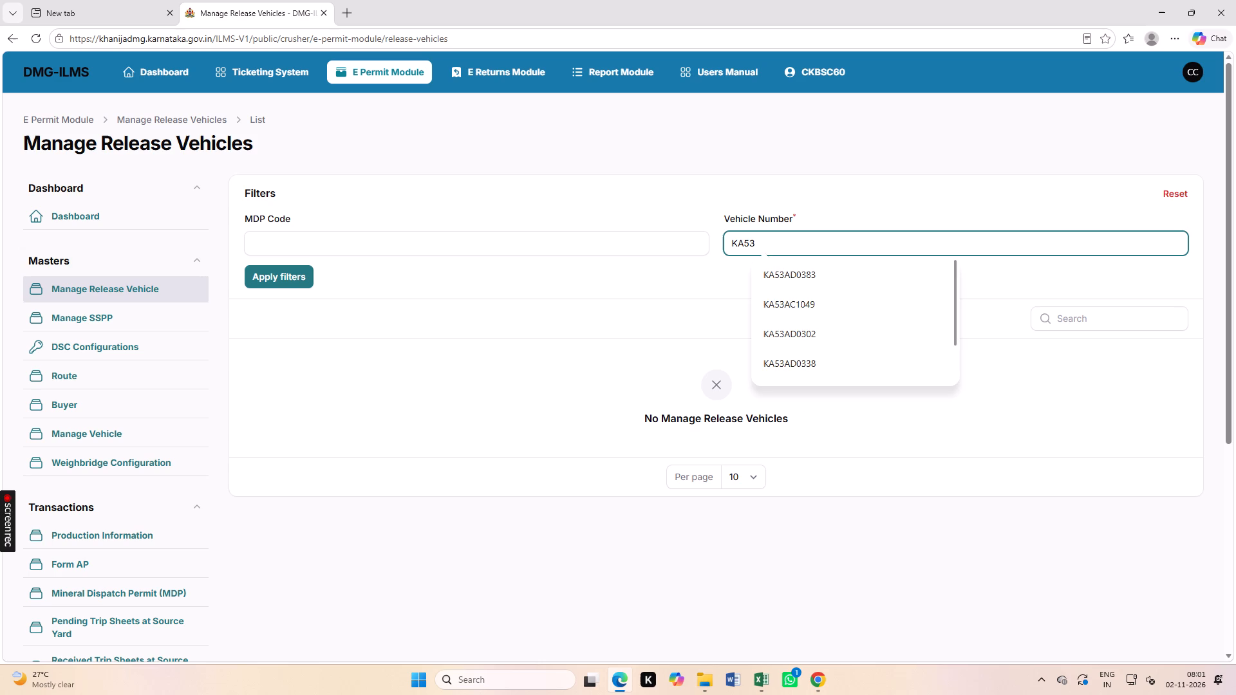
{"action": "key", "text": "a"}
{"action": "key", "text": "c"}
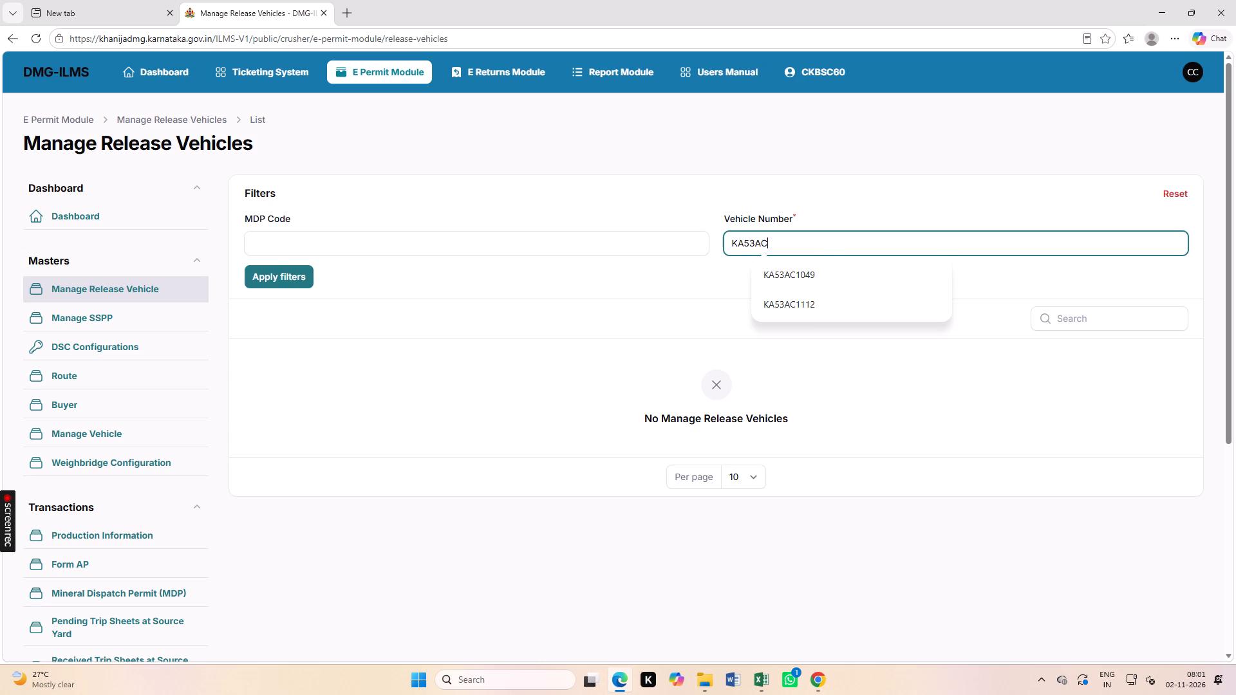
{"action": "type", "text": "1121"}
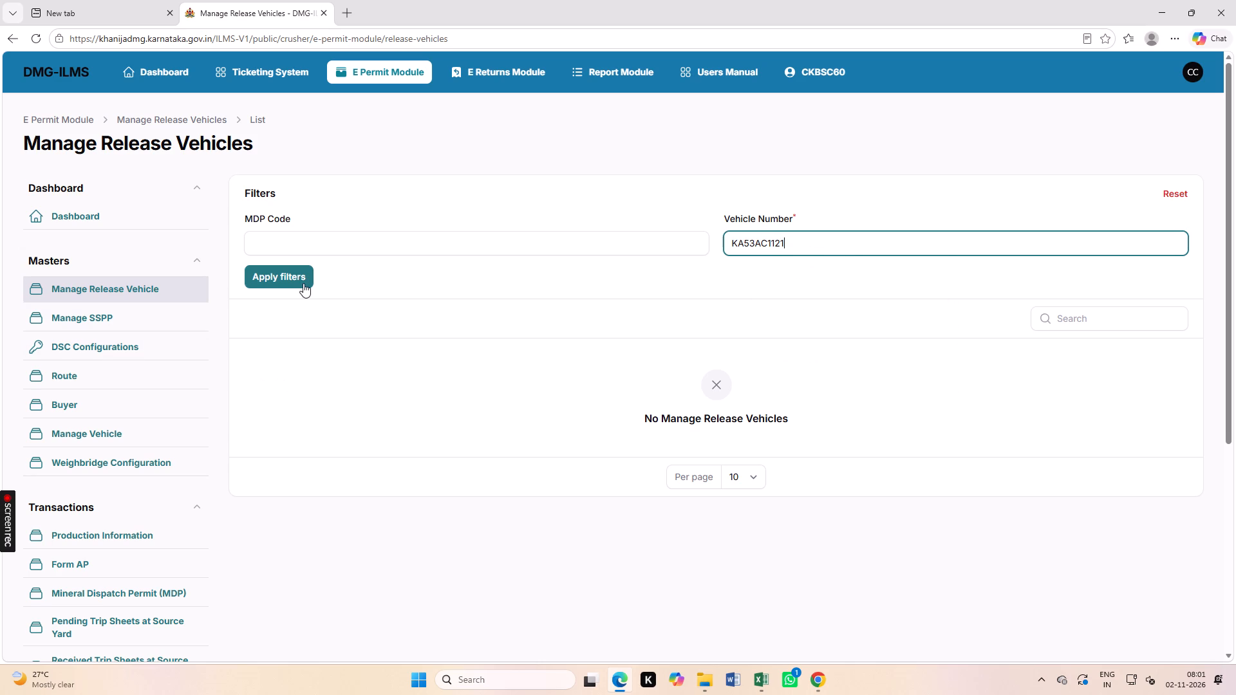
{"action": "left_click", "coordinate": [277, 277]}
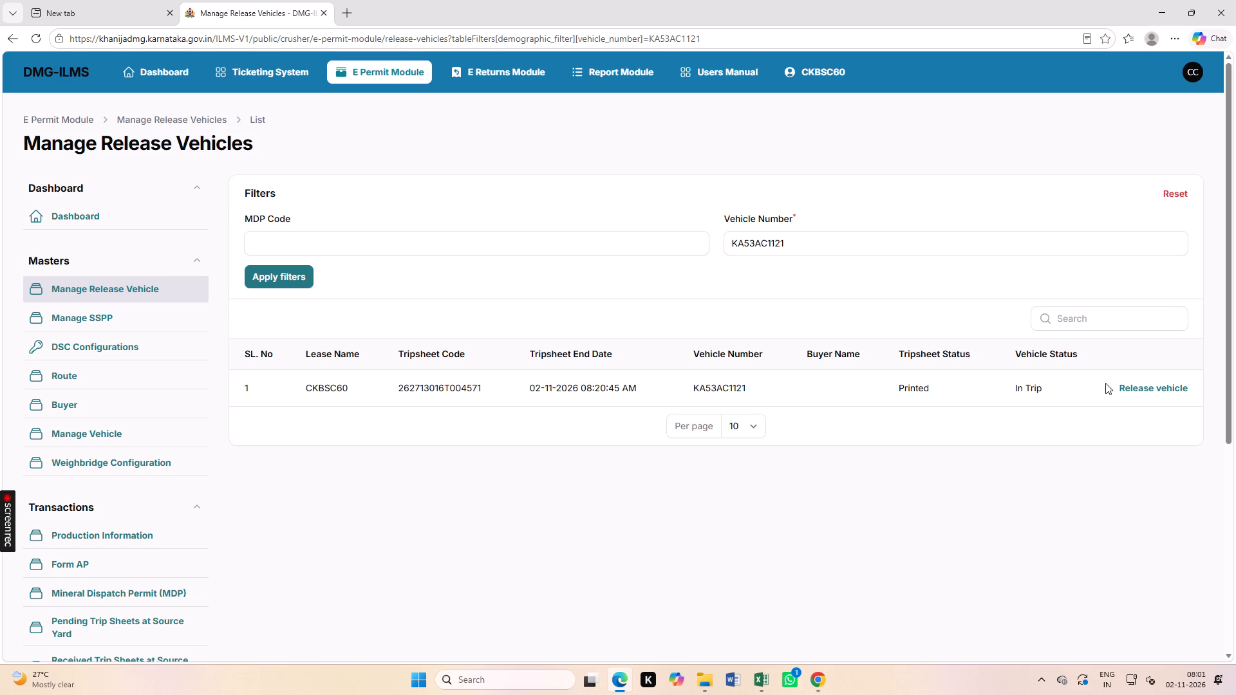
{"action": "left_click", "coordinate": [1145, 382]}
{"action": "left_click", "coordinate": [715, 287]}
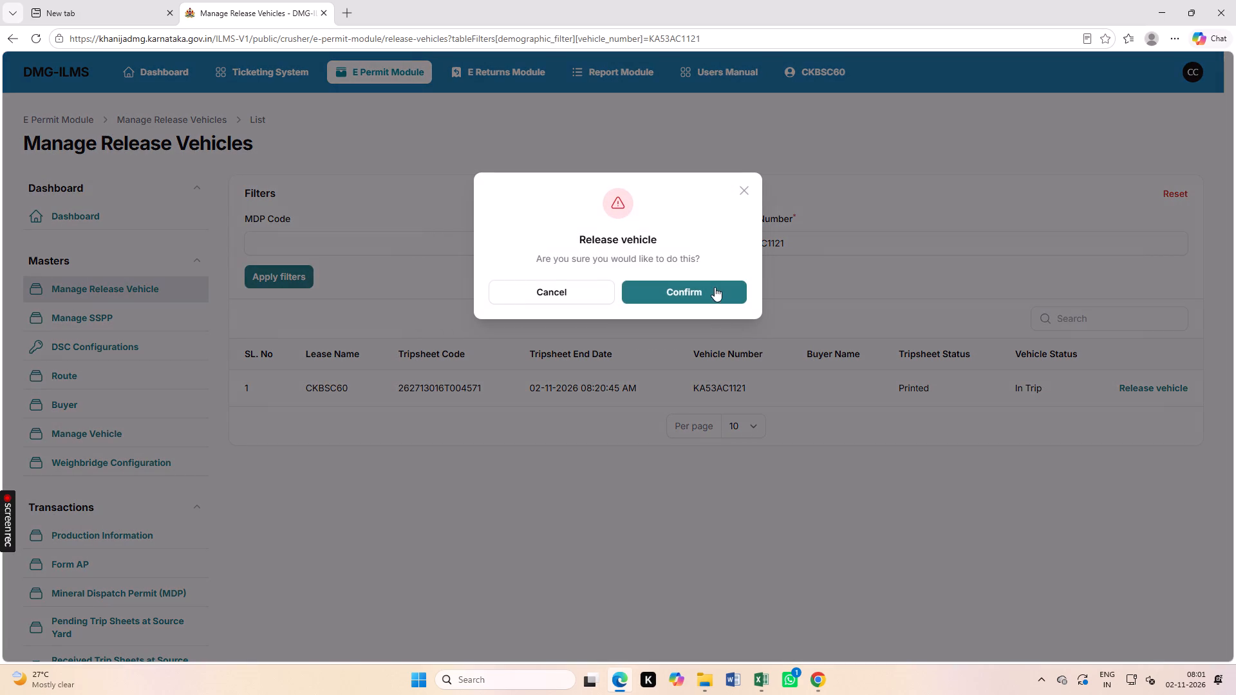
{"action": "left_click", "coordinate": [819, 678]}
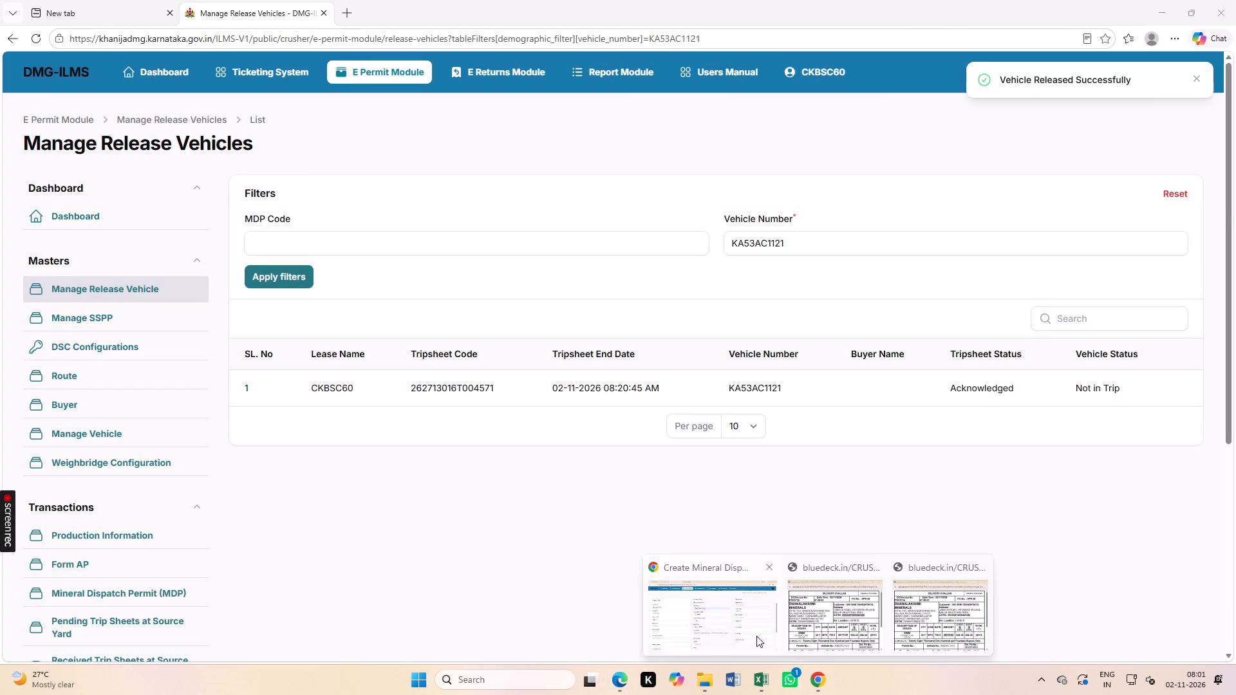
{"action": "left_click", "coordinate": [756, 636]}
{"action": "left_click", "coordinate": [913, 346]}
{"action": "key", "text": "space"}
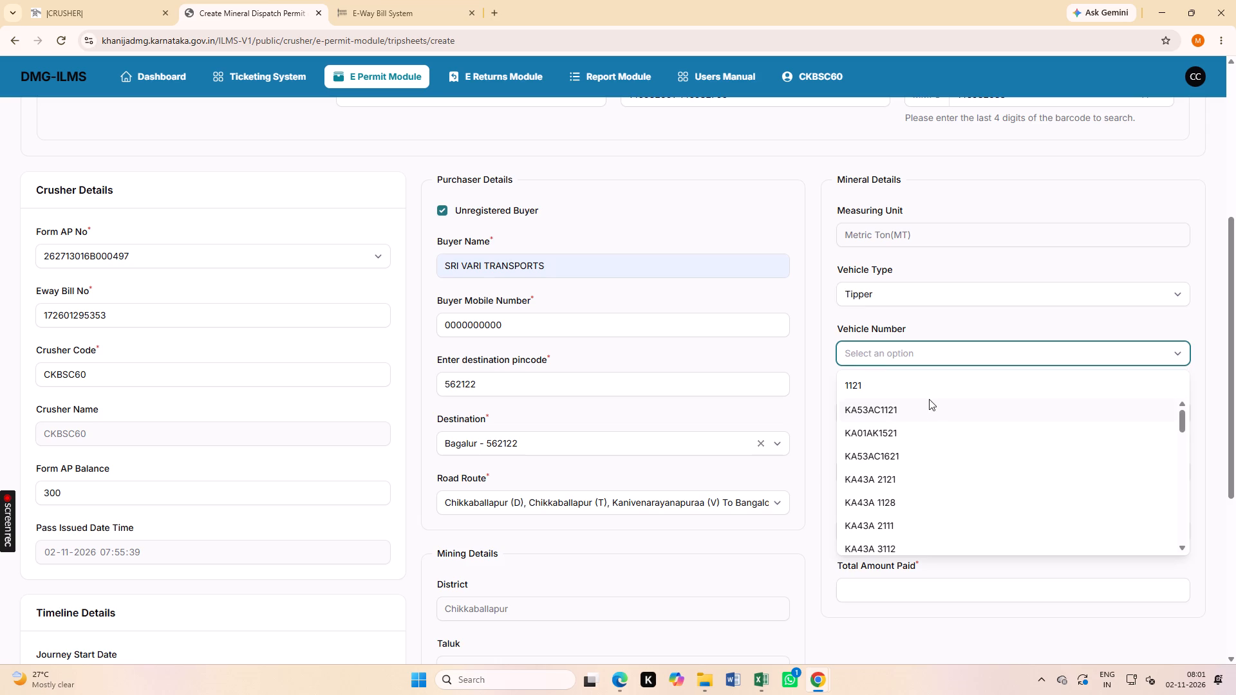
{"action": "left_click", "coordinate": [917, 410]}
{"action": "left_click", "coordinate": [812, 440]}
Set the gross weight to 45.70 in the Mineral Details section.
{"action": "left_click", "coordinate": [917, 474]}
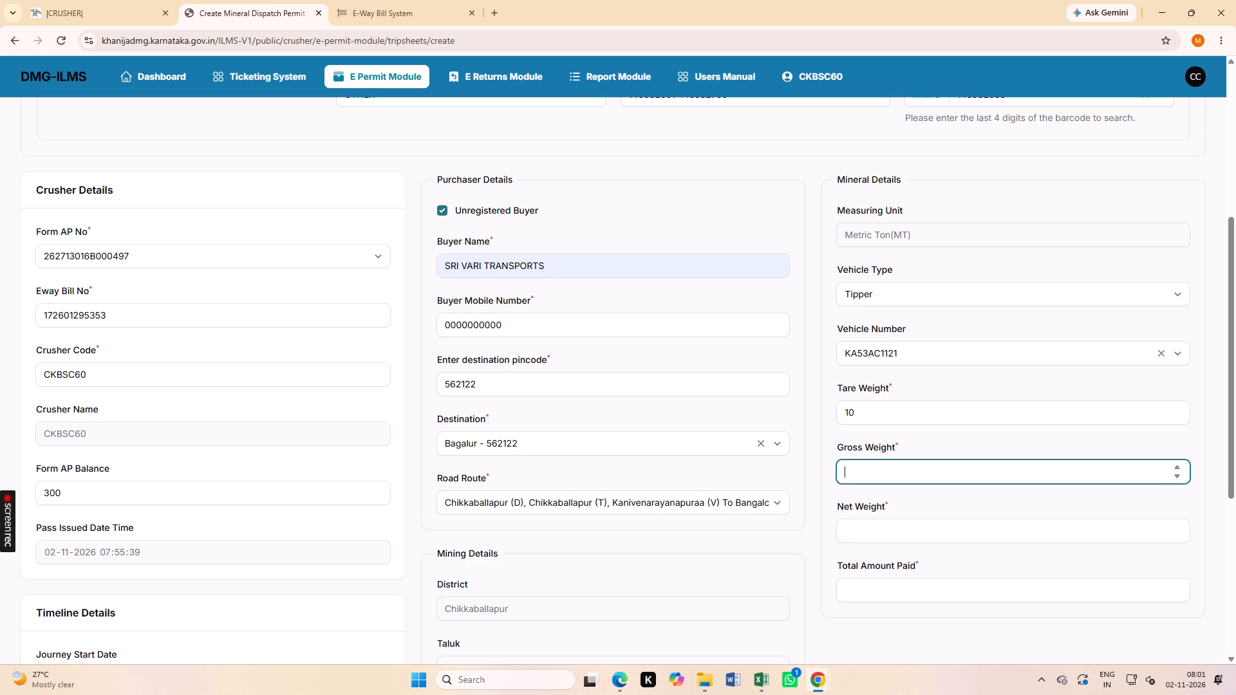
{"action": "type", "text": "45.70"}
{"action": "left_click", "coordinate": [933, 512]}
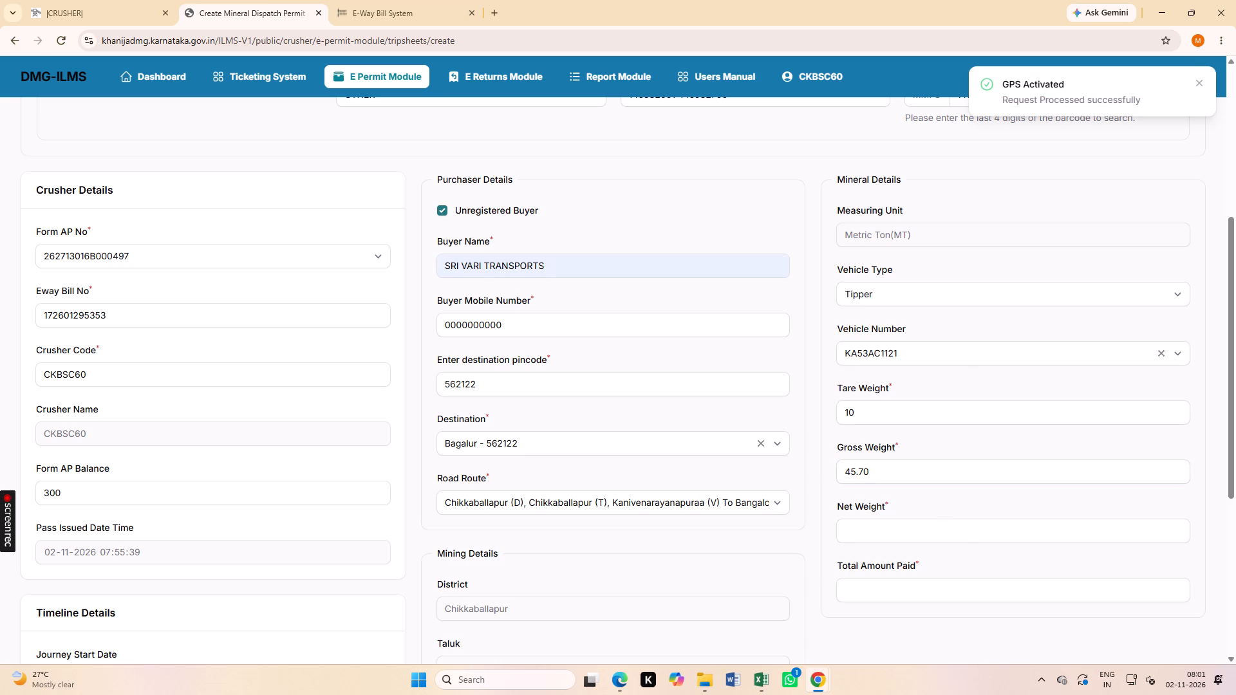
Issue the completed Mineral Dispatch Permit and bring up its print information.
{"action": "scroll", "coordinate": [718, 557], "scroll_direction": "down", "scroll_amount": 4}
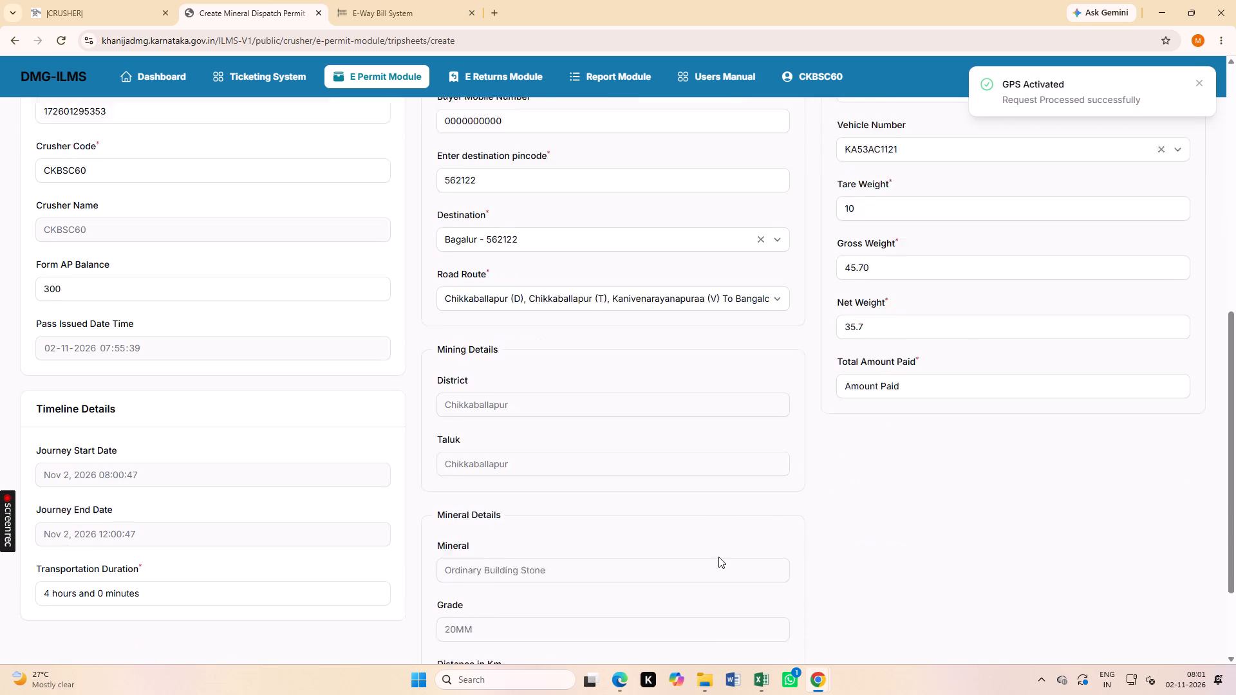
{"action": "scroll", "coordinate": [718, 557], "scroll_direction": "down", "scroll_amount": 4}
{"action": "left_click", "coordinate": [131, 628]}
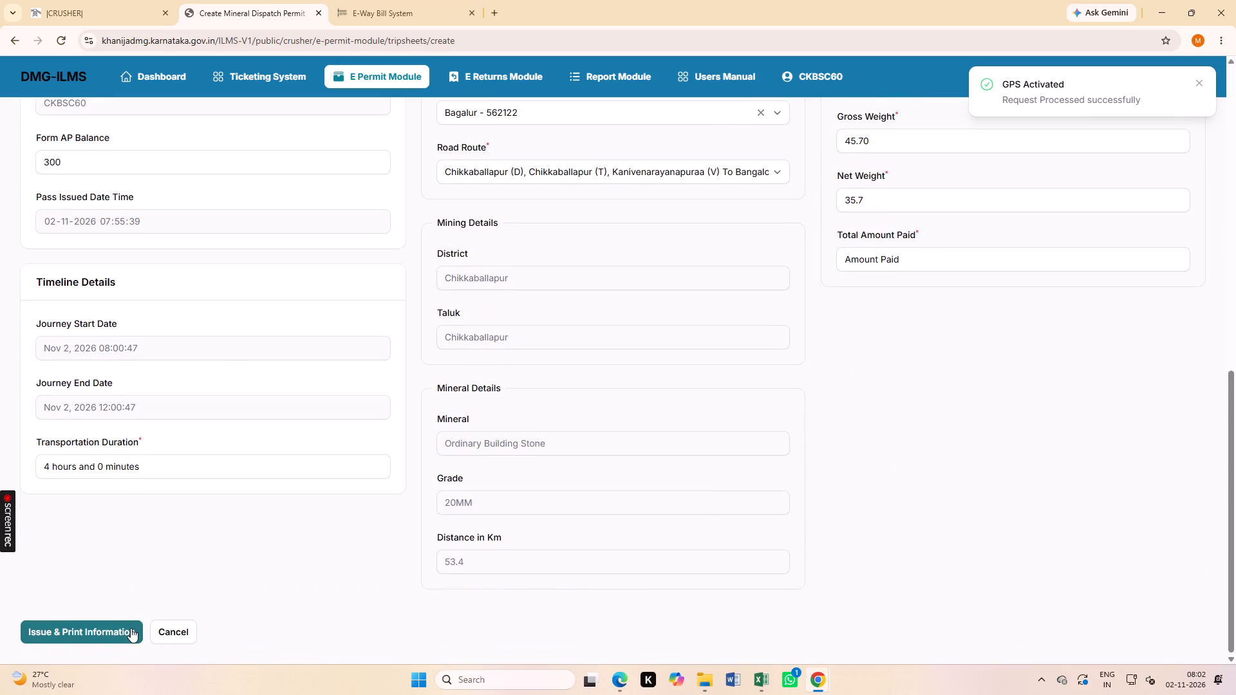
Print the Mineral Dispatch Permit in landscape layout.
{"action": "left_click", "coordinate": [951, 250]}
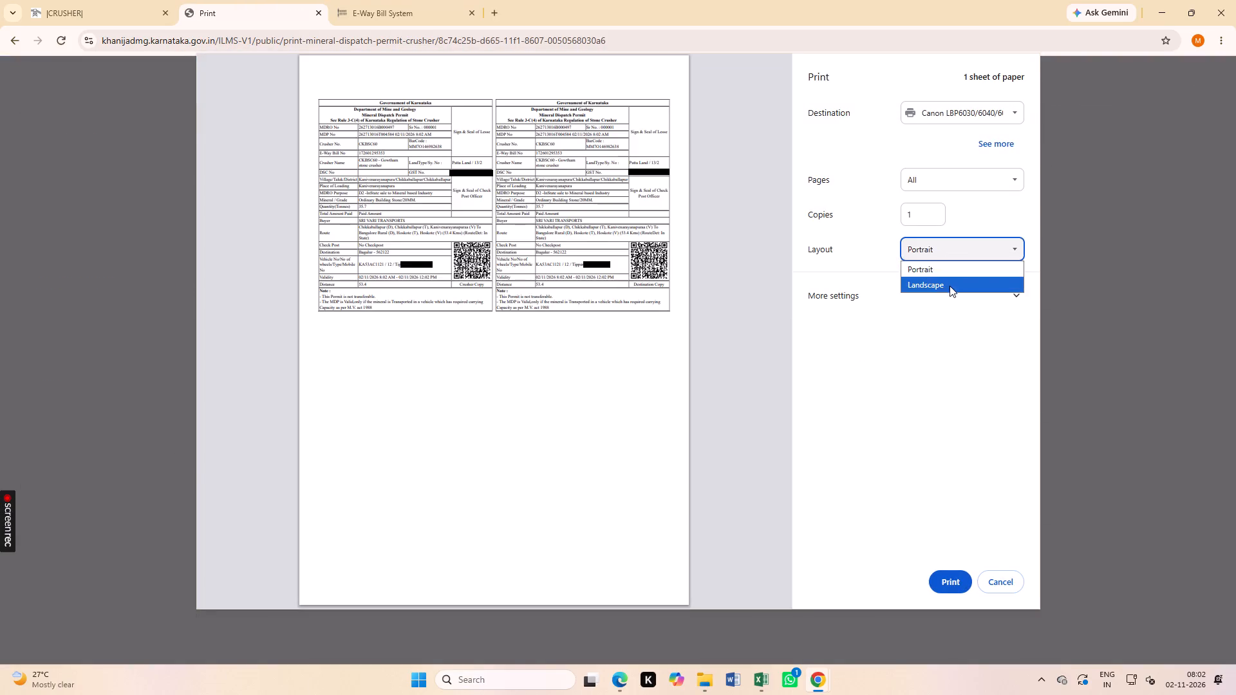
{"action": "left_click", "coordinate": [950, 286]}
{"action": "left_click", "coordinate": [956, 589]}
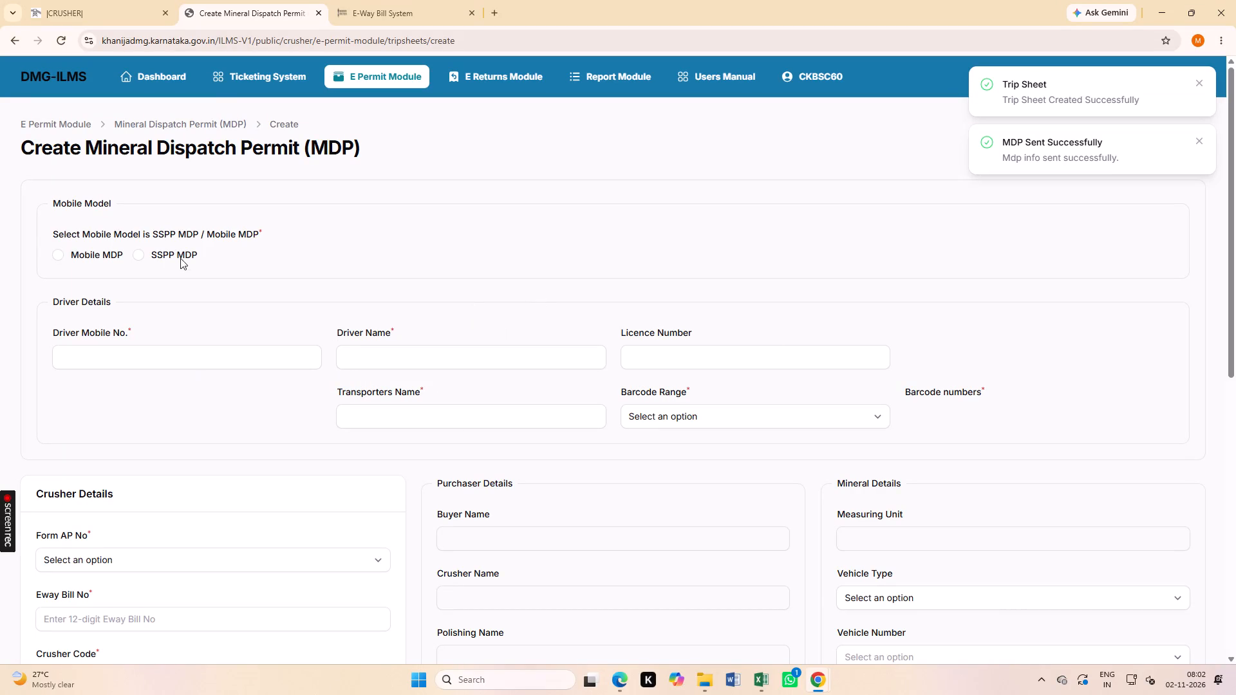
Check the pending DC list for the next challan and open a new e-way bill entry form.
{"action": "left_click", "coordinate": [82, 14]}
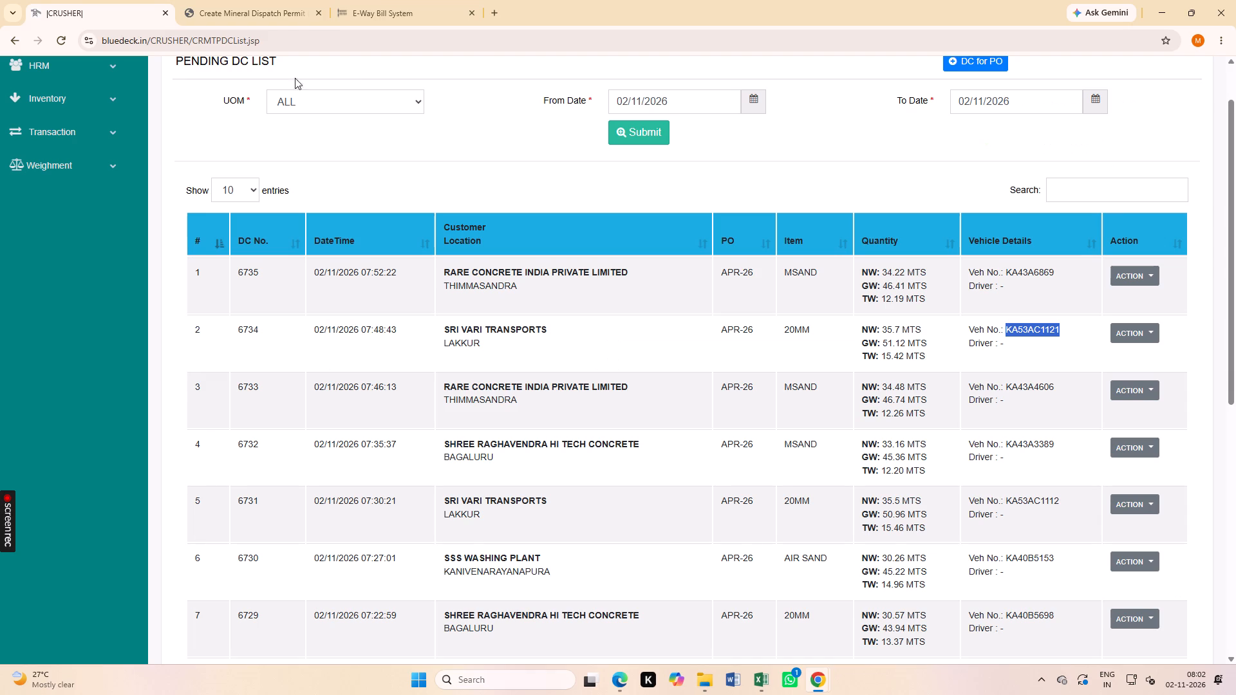
{"action": "left_click", "coordinate": [370, 0]}
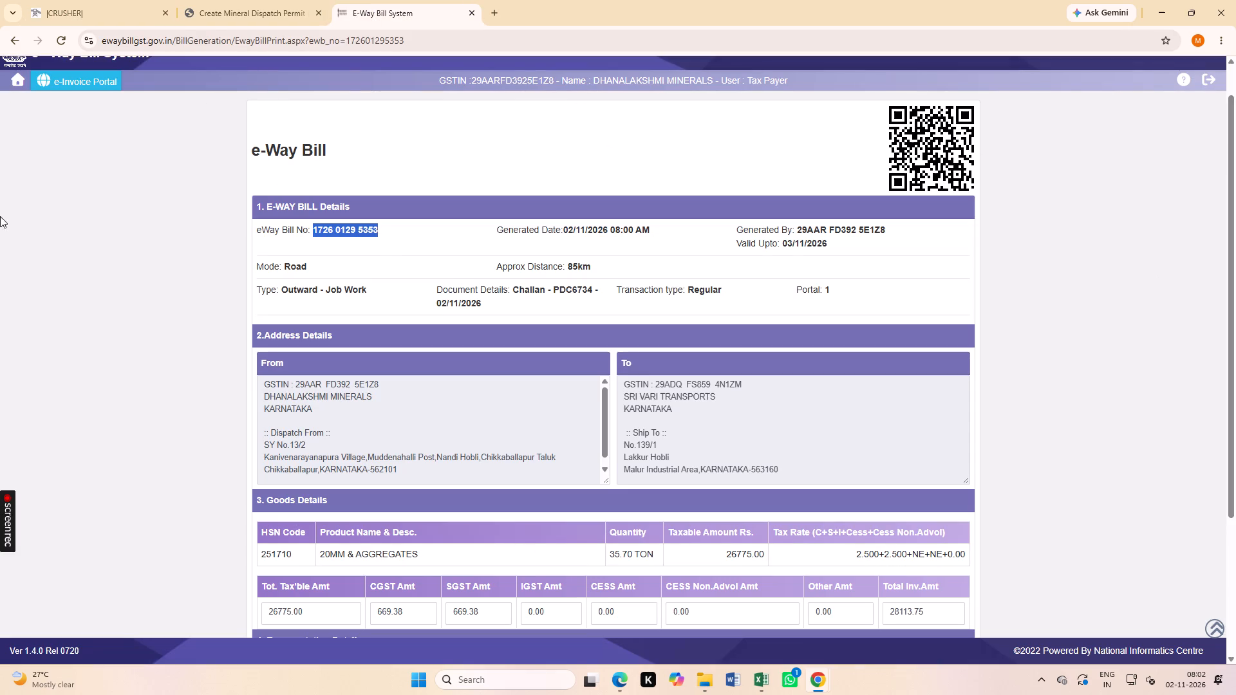
{"action": "left_click", "coordinate": [12, 81]}
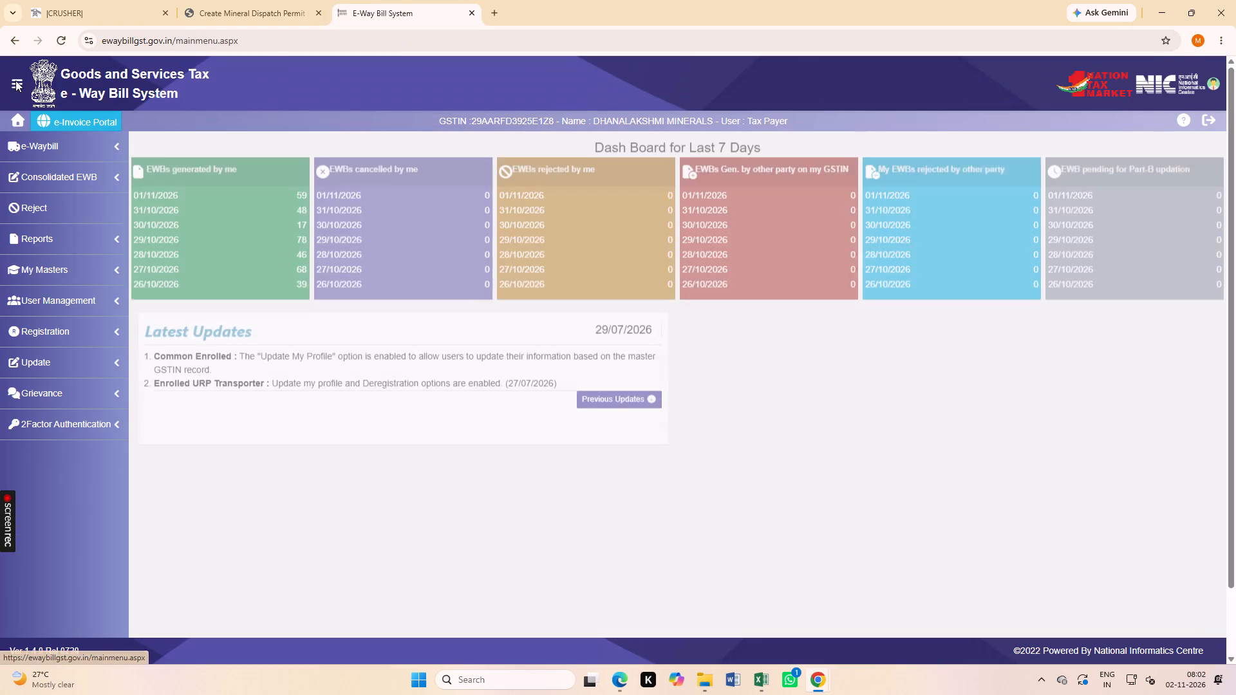
{"action": "left_click", "coordinate": [71, 147]}
{"action": "left_click", "coordinate": [66, 181]}
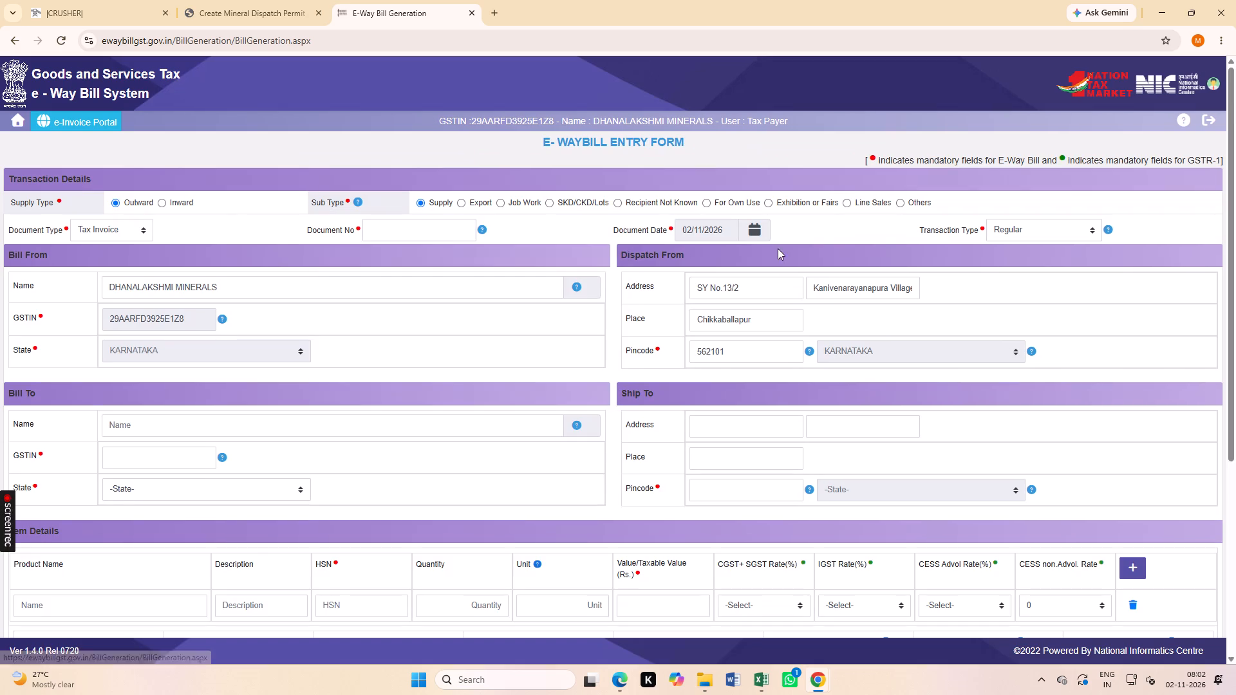
Set the e-way bill's sub type to Job Work and enter document number PDC6735.
{"action": "left_click", "coordinate": [499, 201]}
{"action": "left_click", "coordinate": [430, 231]}
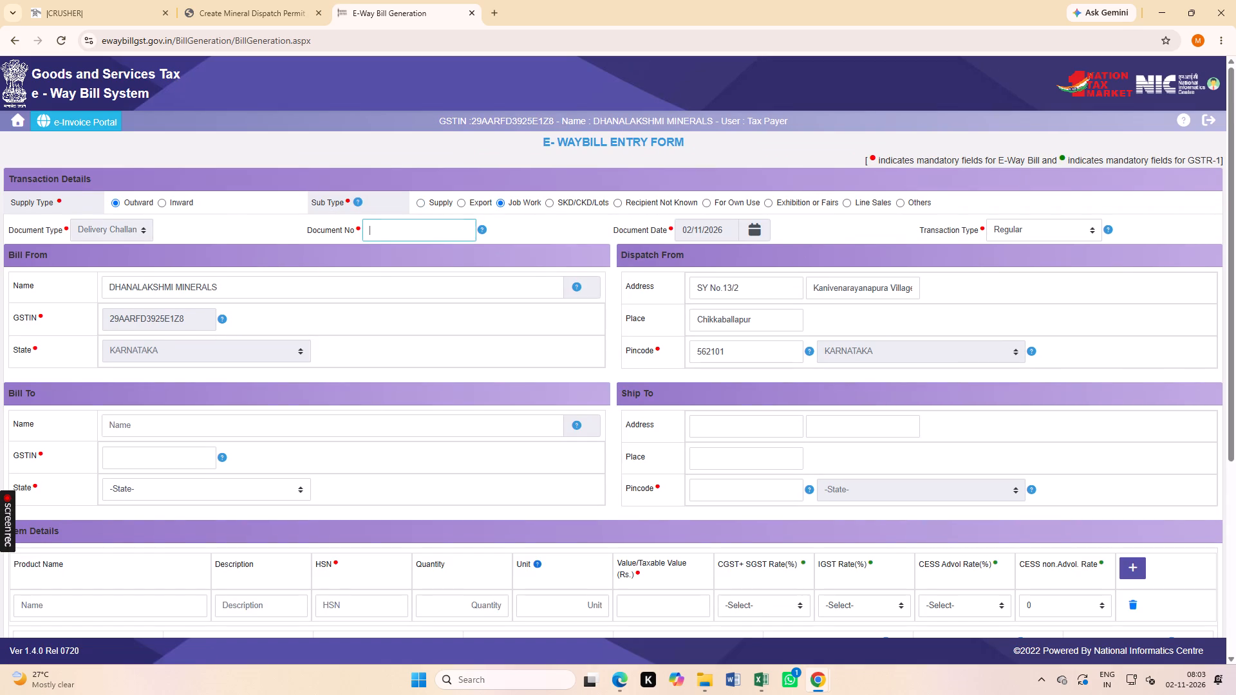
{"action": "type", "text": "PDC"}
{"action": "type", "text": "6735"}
{"action": "left_click_drag", "start_coordinate": [399, 309], "coordinate": [389, 310]}
Open the delivery challan for DC 6735 from the pending DC list and copy its vehicle number.
{"action": "scroll", "coordinate": [152, 326], "scroll_direction": "down", "scroll_amount": 4}
{"action": "left_click", "coordinate": [129, 207]}
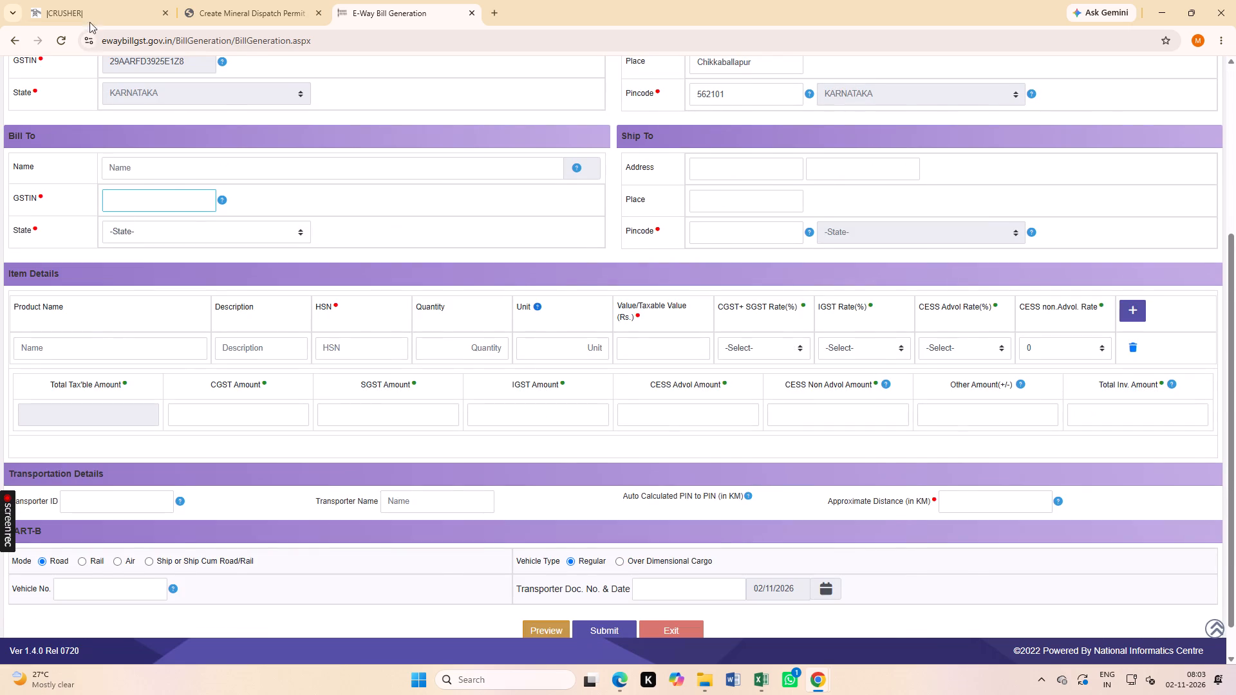
{"action": "left_click", "coordinate": [98, 0]}
{"action": "left_click", "coordinate": [1114, 267]}
{"action": "left_click", "coordinate": [1127, 287]}
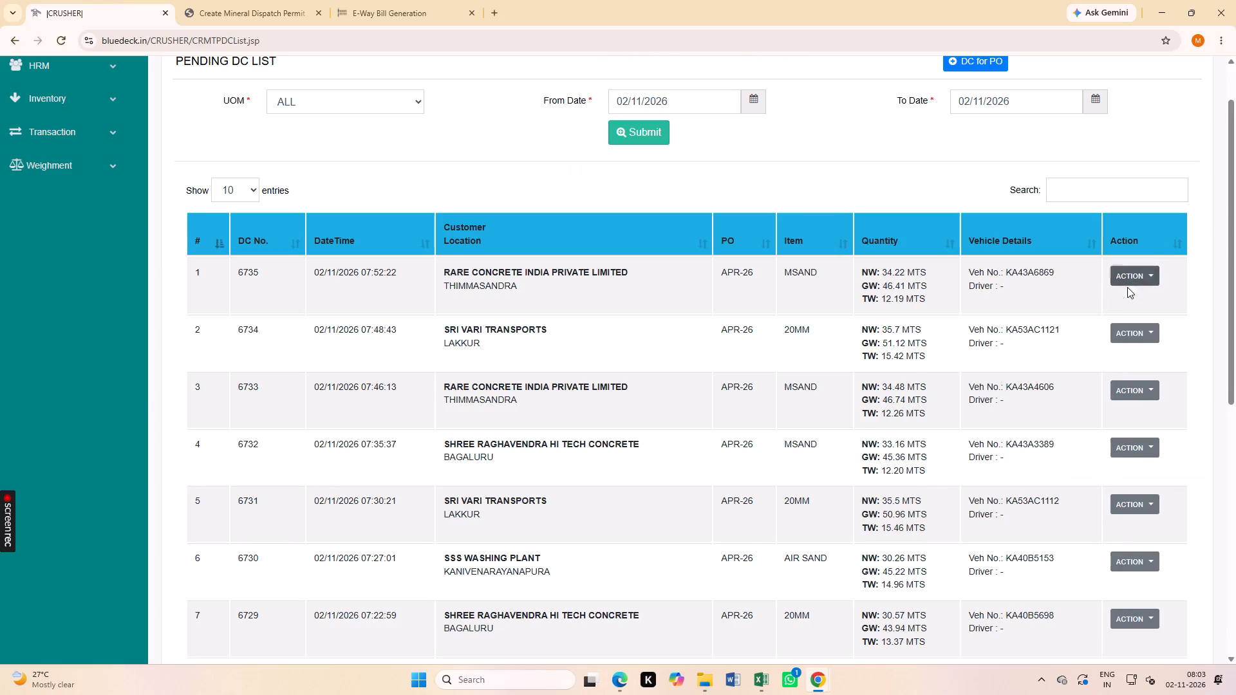
{"action": "left_click", "coordinate": [1129, 270]}
{"action": "left_click", "coordinate": [1125, 301]}
{"action": "scroll", "coordinate": [288, 275], "scroll_direction": "down", "scroll_amount": 1}
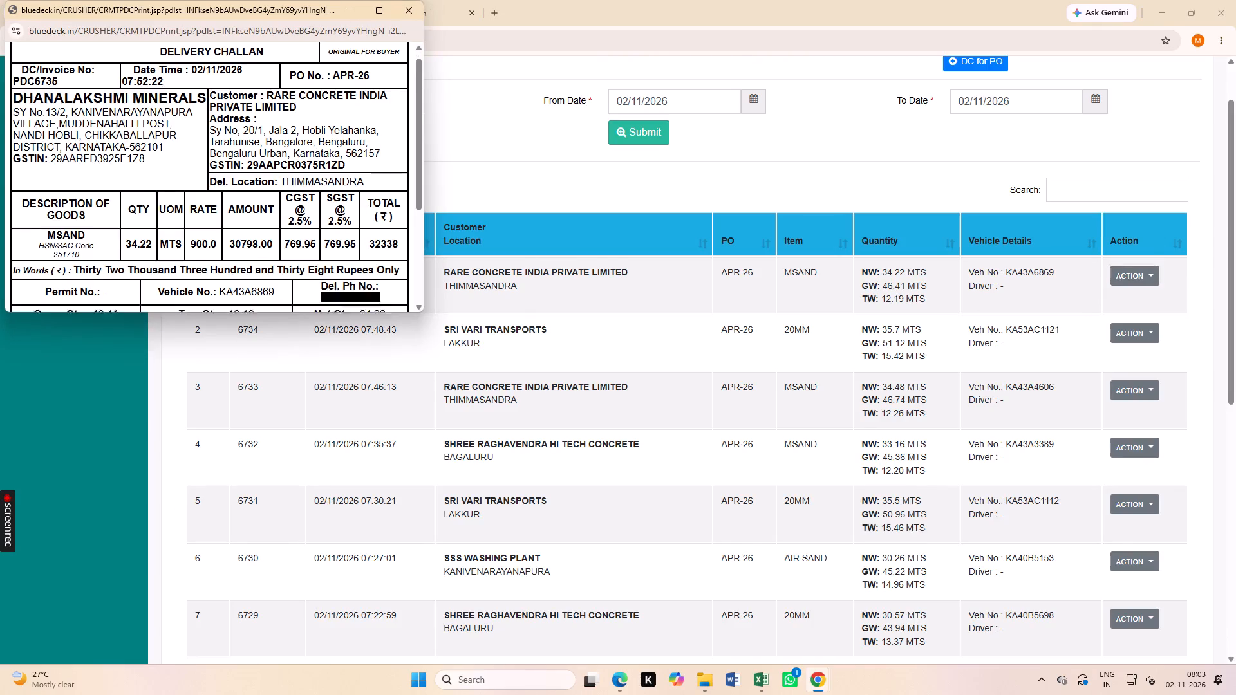
{"action": "double_click", "coordinate": [242, 234]}
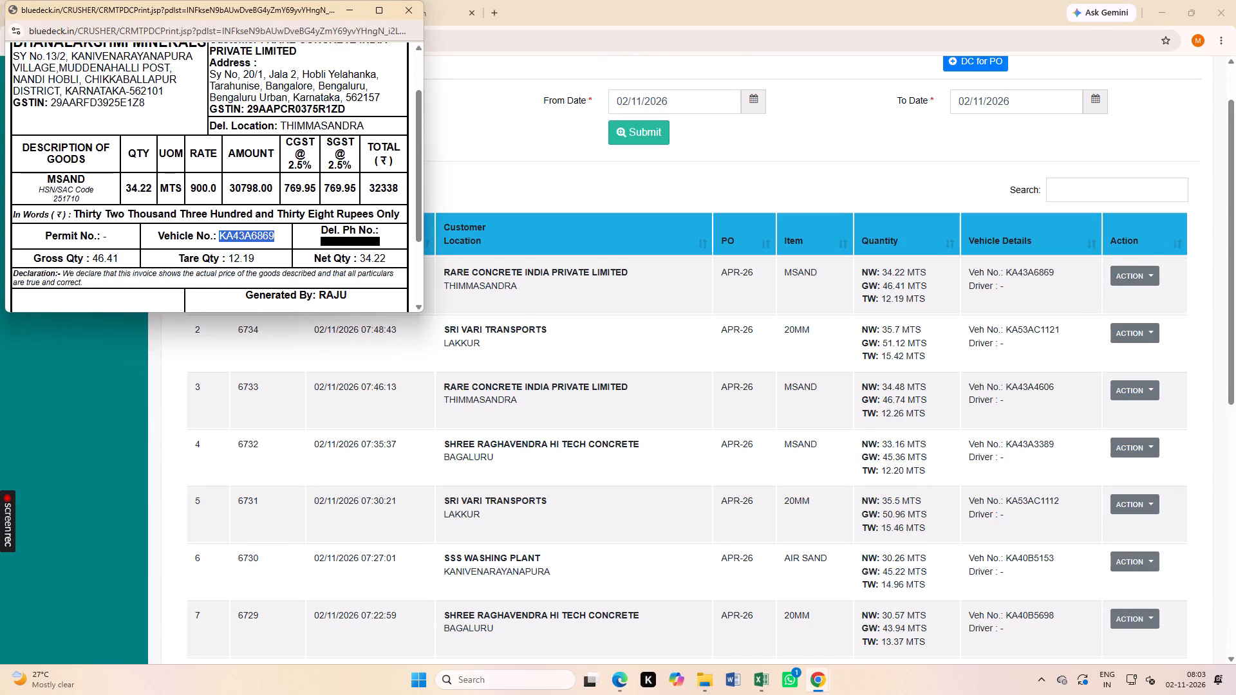
{"action": "key", "text": "ctrl+c"}
{"action": "left_click", "coordinate": [498, 72]}
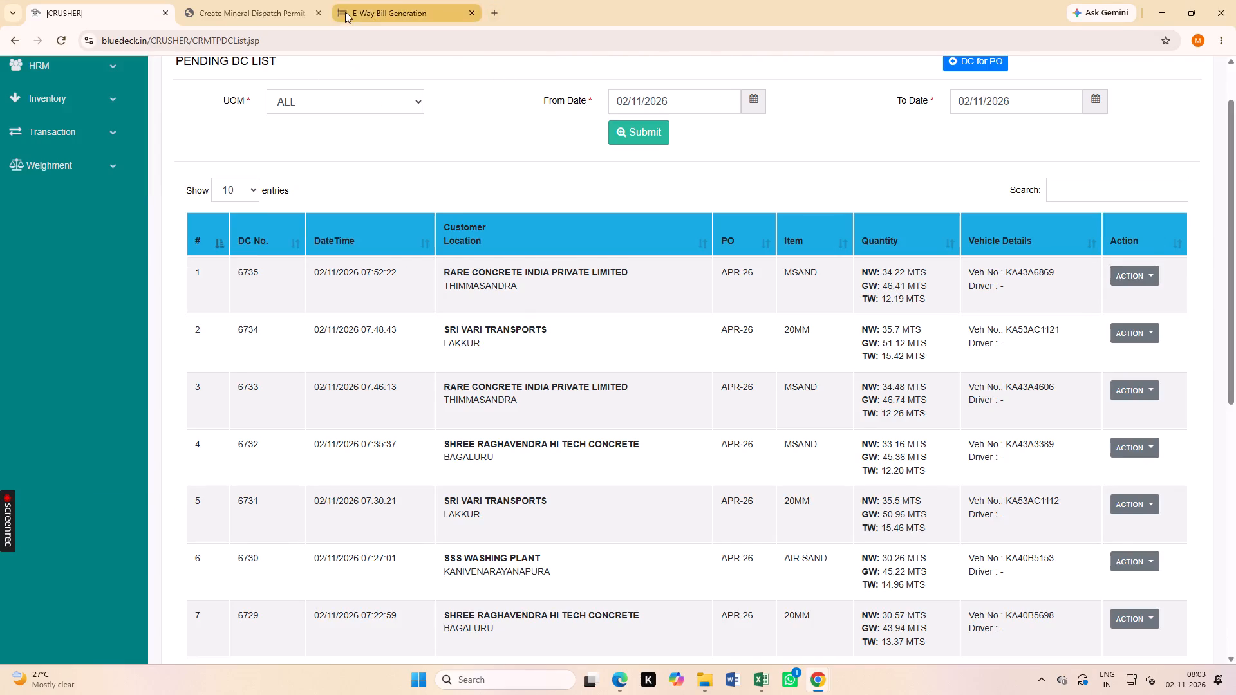
{"action": "left_click", "coordinate": [353, 10]}
{"action": "key", "text": "ctrl+v"}
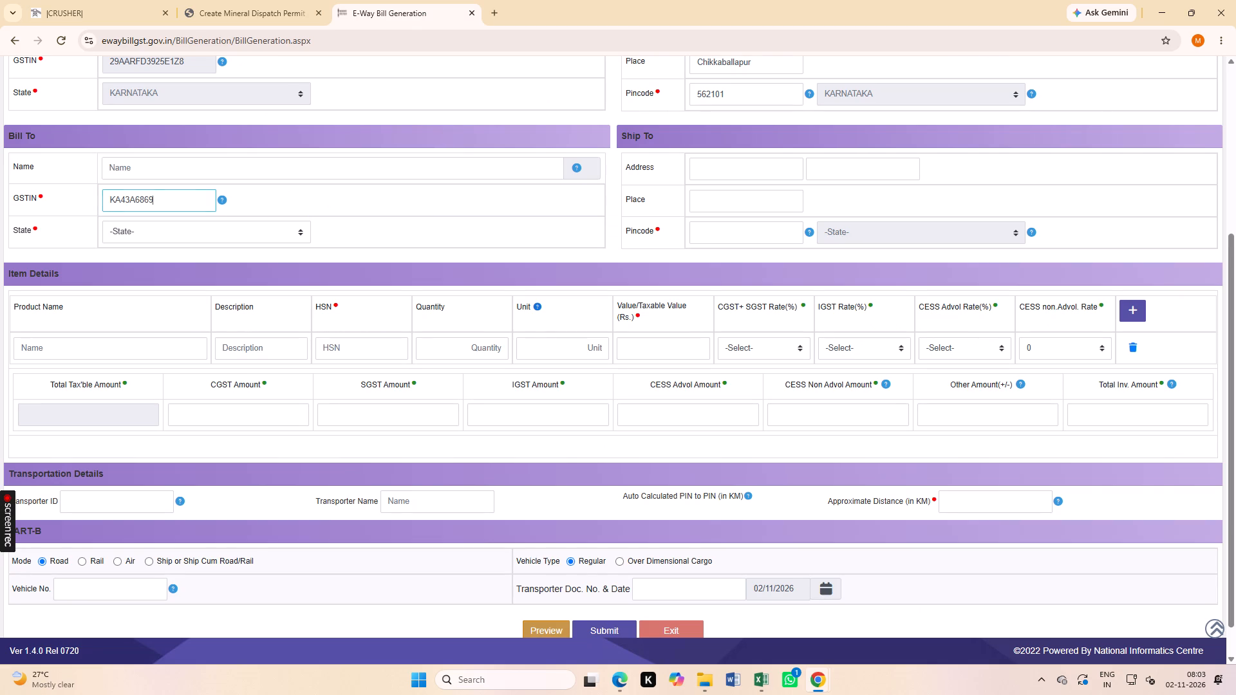
{"action": "left_click_drag", "start_coordinate": [171, 208], "coordinate": [44, 229]}
{"action": "scroll", "coordinate": [66, 400], "scroll_direction": "down", "scroll_amount": 3}
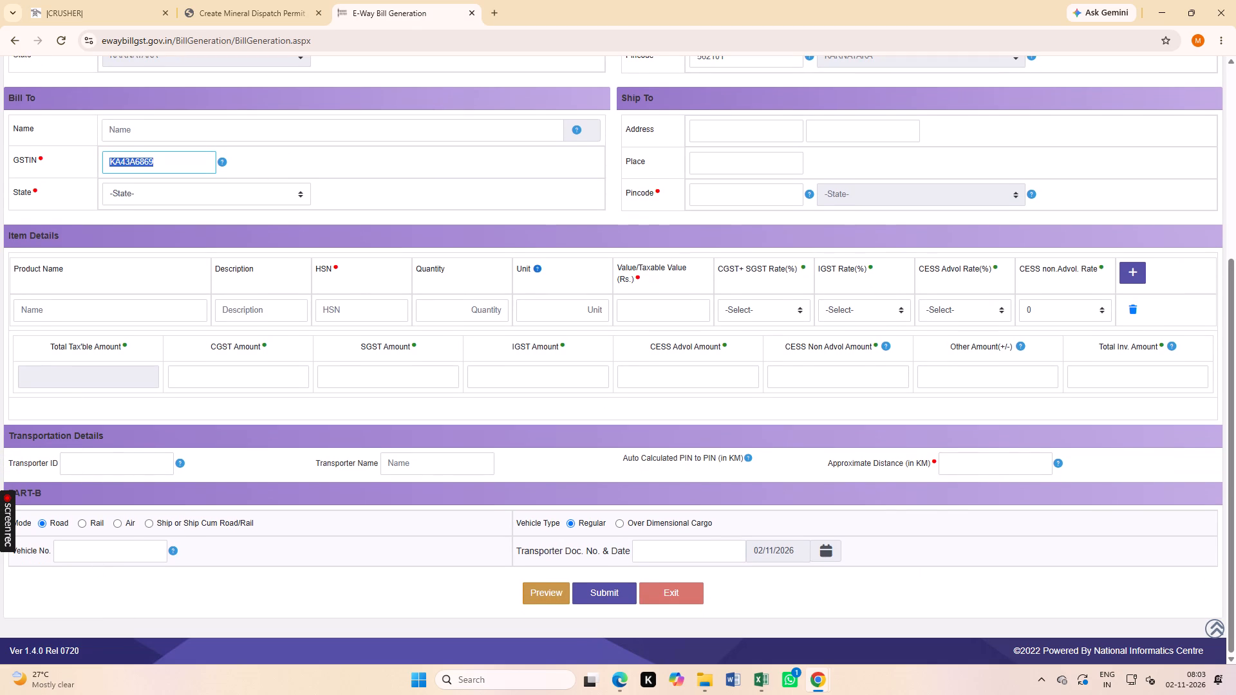
{"action": "left_click", "coordinate": [95, 559]}
{"action": "key", "text": "ctrl+c"}
{"action": "left_click", "coordinate": [96, 546]}
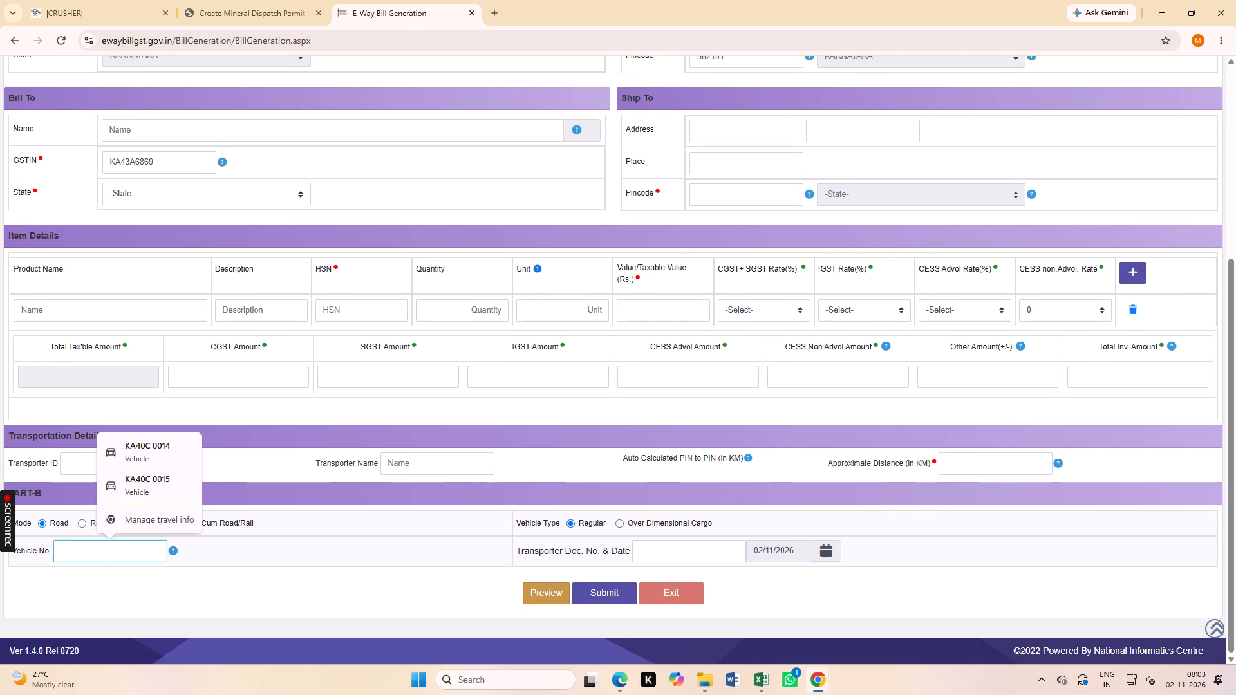
{"action": "key", "text": "ctrl+c"}
{"action": "key", "text": "ctrl+v"}
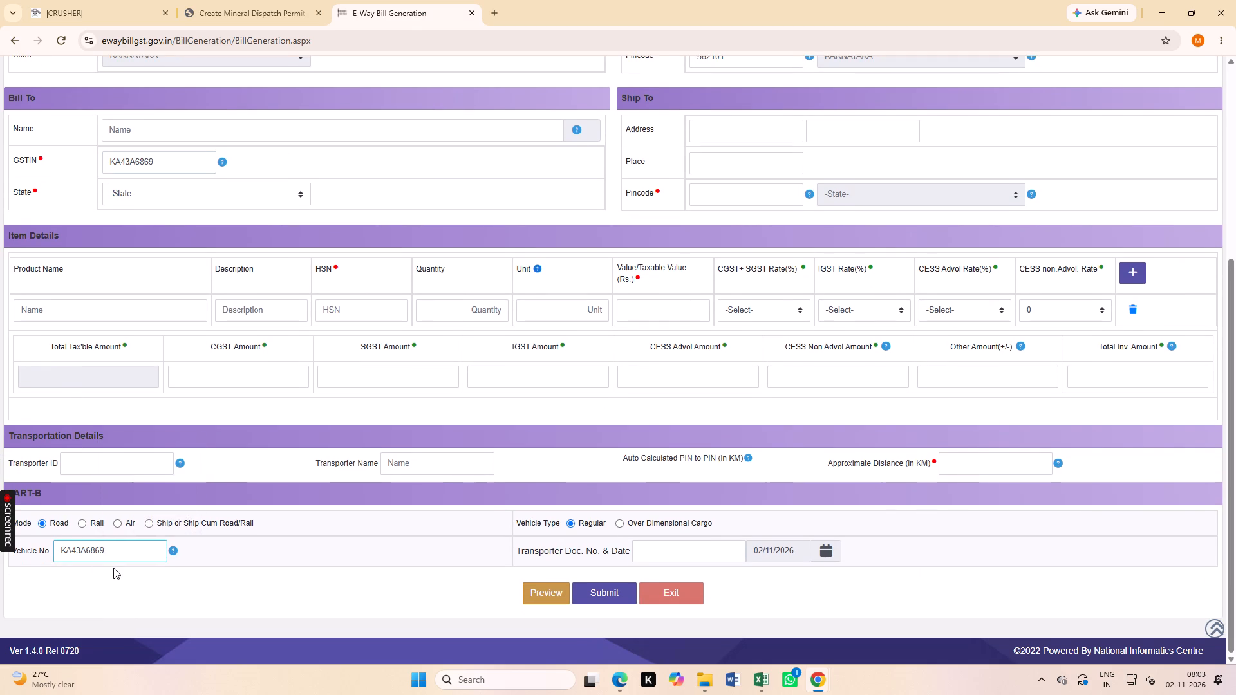
{"action": "left_click", "coordinate": [113, 568]}
Replace the Bill To GSTIN entry with Rare Concrete India Private Limited's GSTIN, copied from delivery challan PDC6735.
{"action": "left_click_drag", "start_coordinate": [164, 167], "coordinate": [100, 164]}
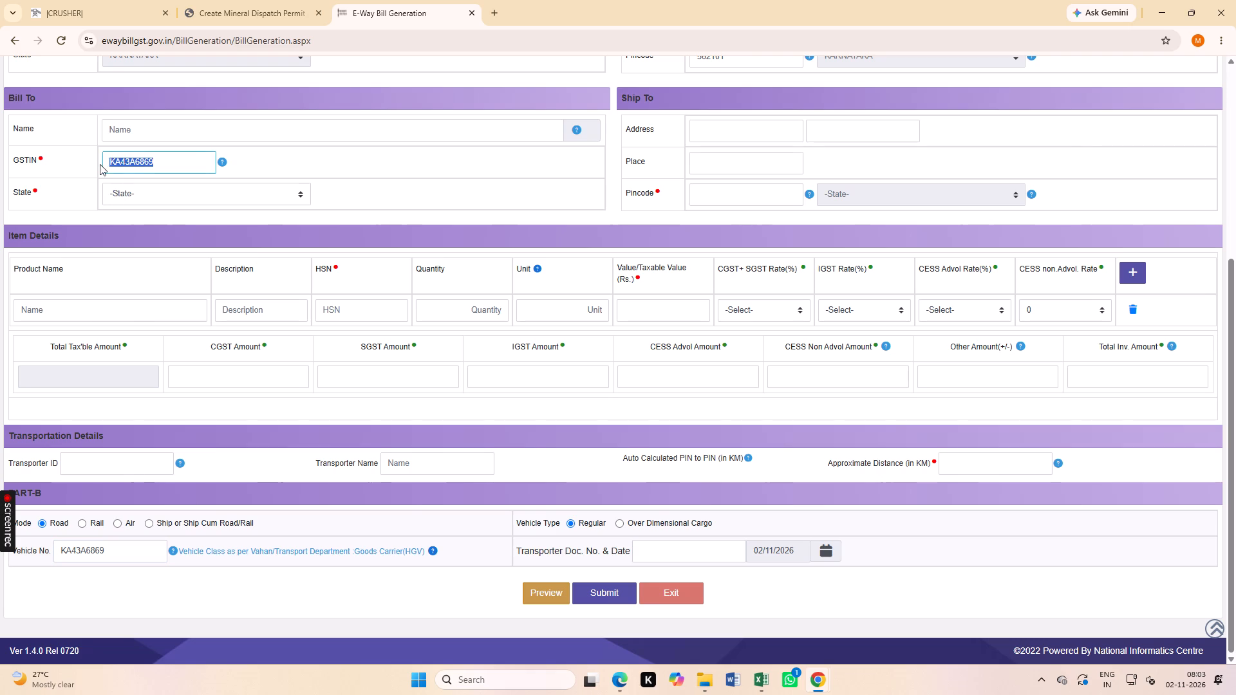
{"action": "left_click", "coordinate": [87, 12]}
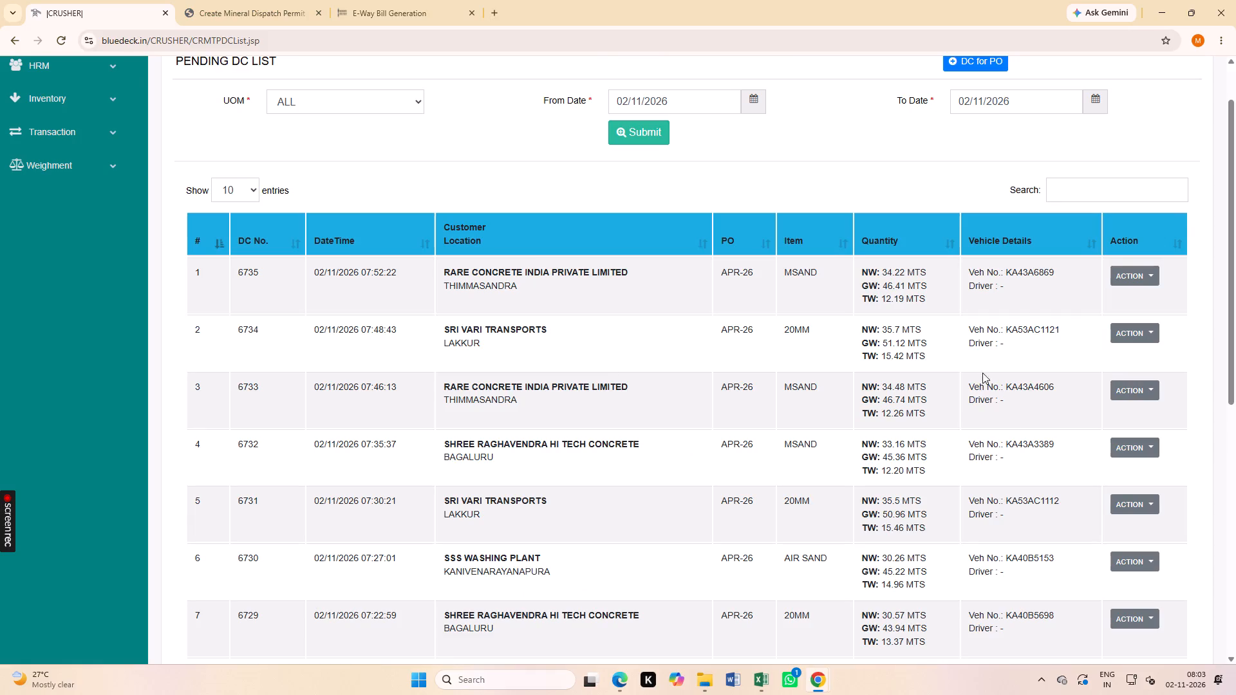
{"action": "left_click", "coordinate": [1124, 283]}
{"action": "left_click", "coordinate": [1123, 302]}
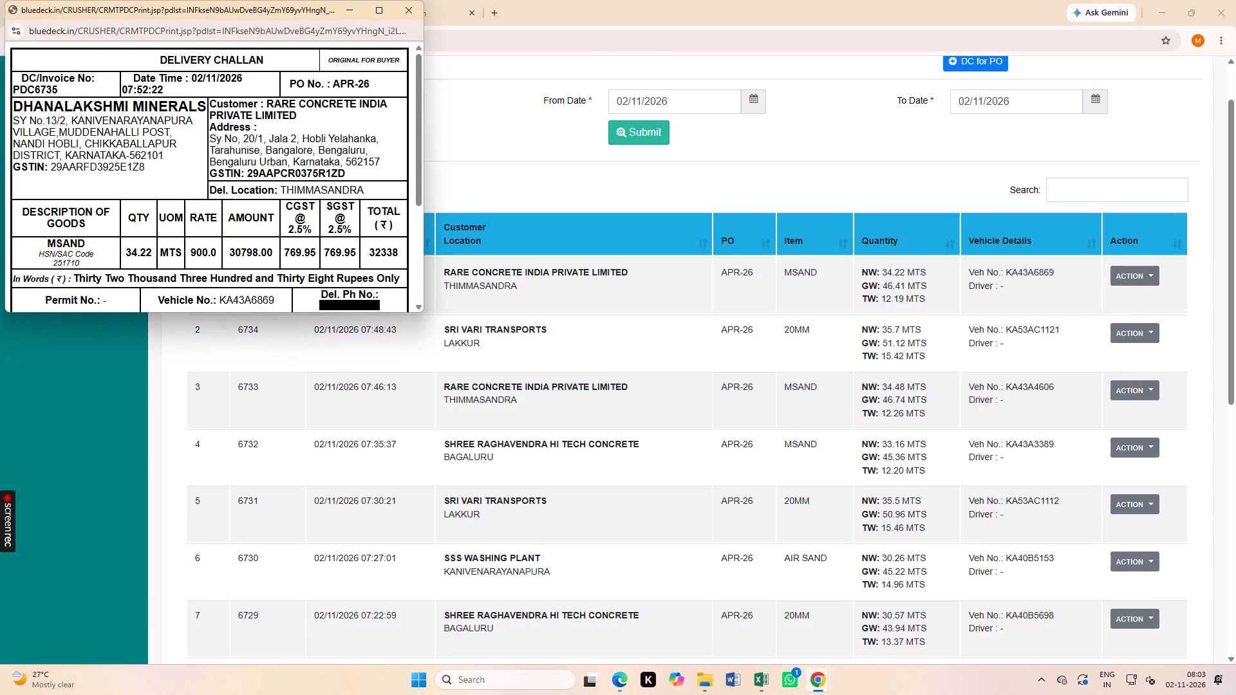
{"action": "double_click", "coordinate": [303, 168]}
{"action": "key", "text": "ctrl+c"}
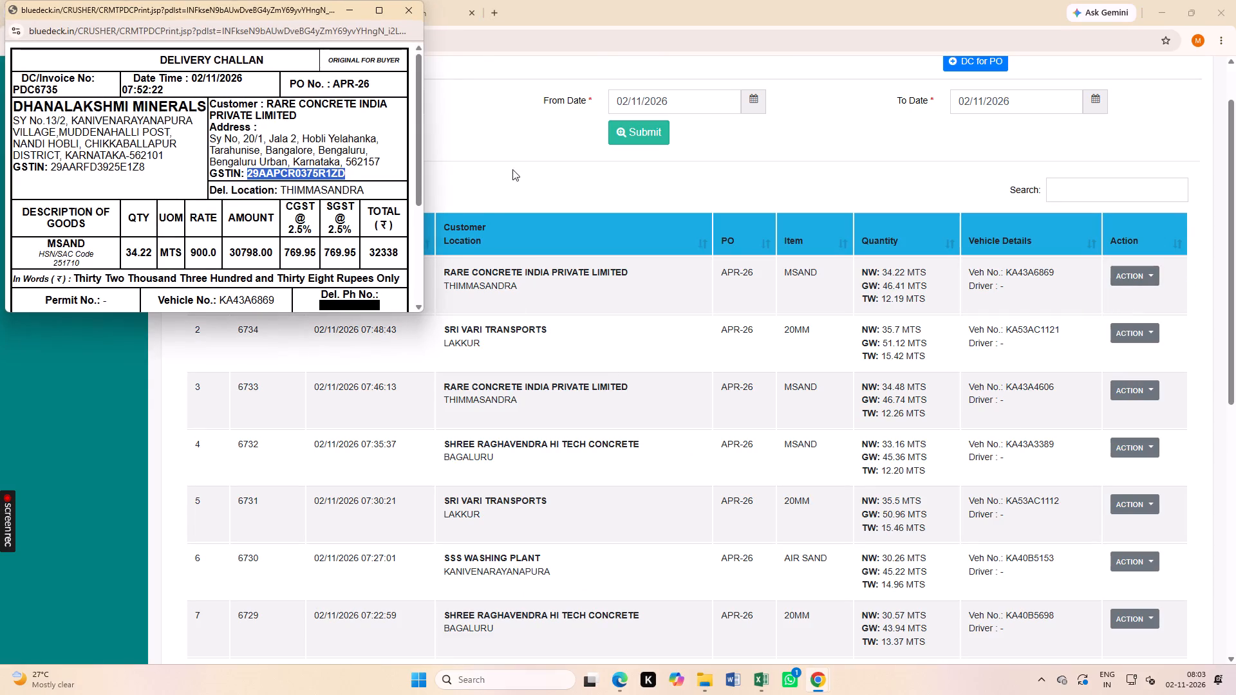
{"action": "left_click", "coordinate": [512, 169]}
{"action": "left_click", "coordinate": [410, 9]}
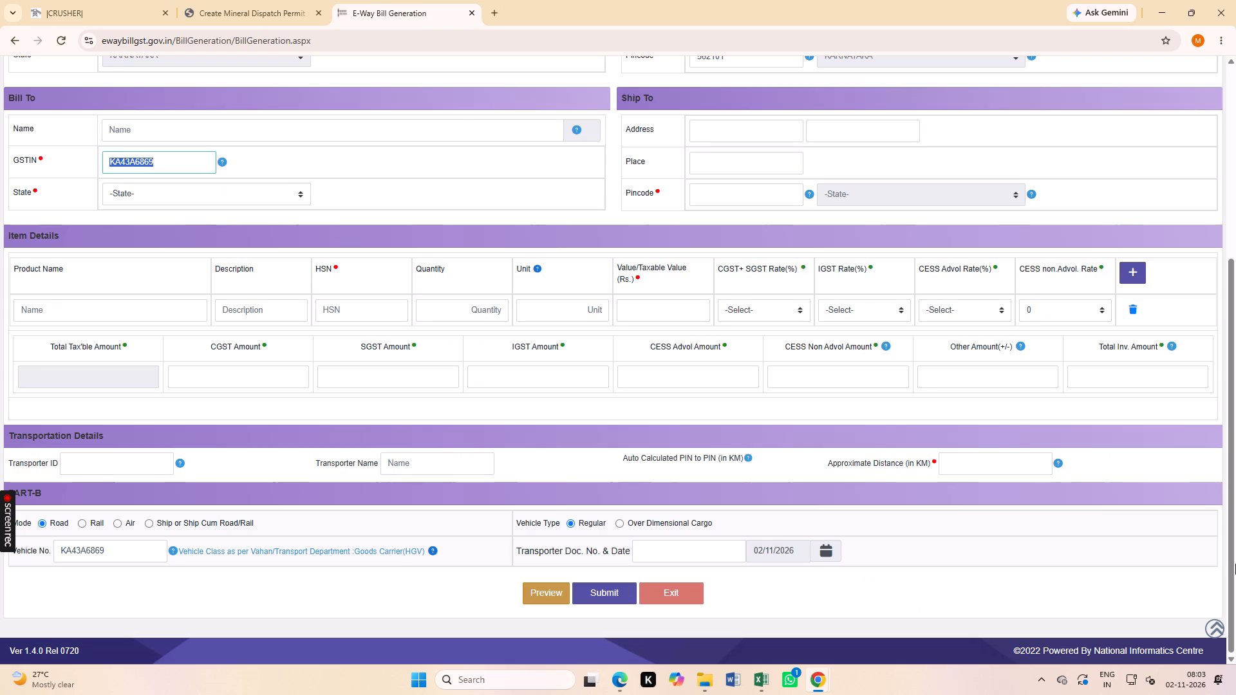
{"action": "key", "text": "ctrl+v"}
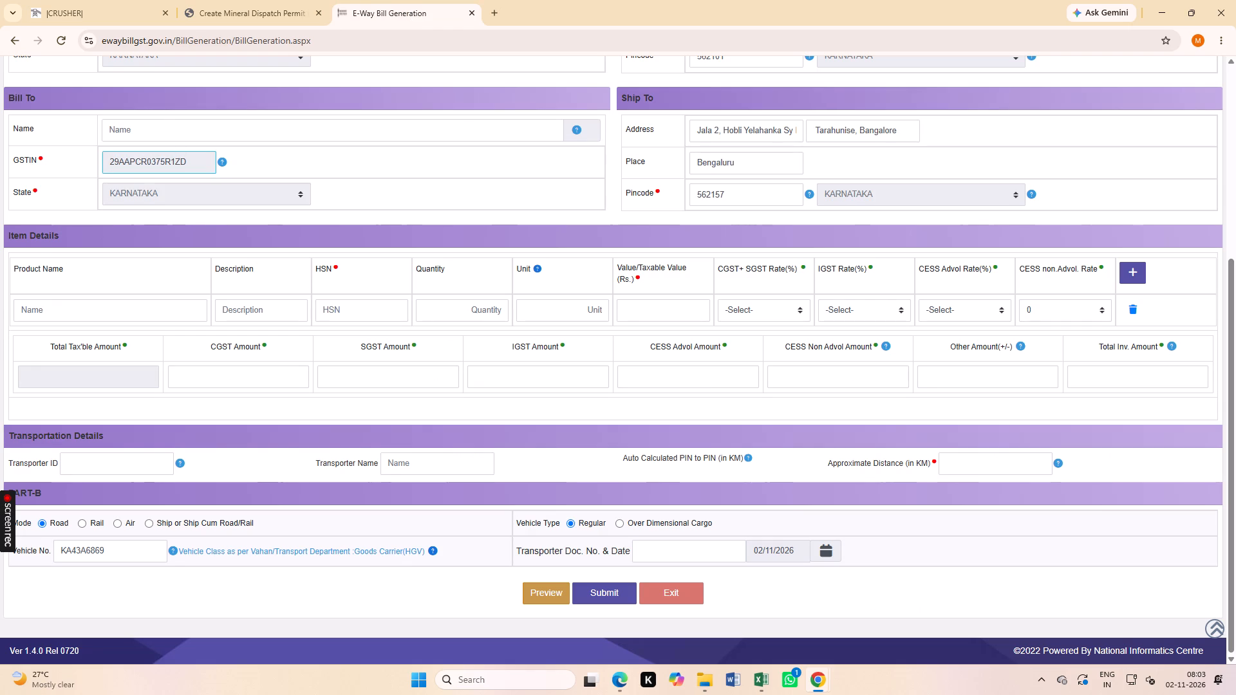
Copy the customer name RARE CONCRETE INDIA PRIVATE LIMITED from the pending DC list into the e-way bill's Bill To name.
{"action": "left_click", "coordinate": [70, 10]}
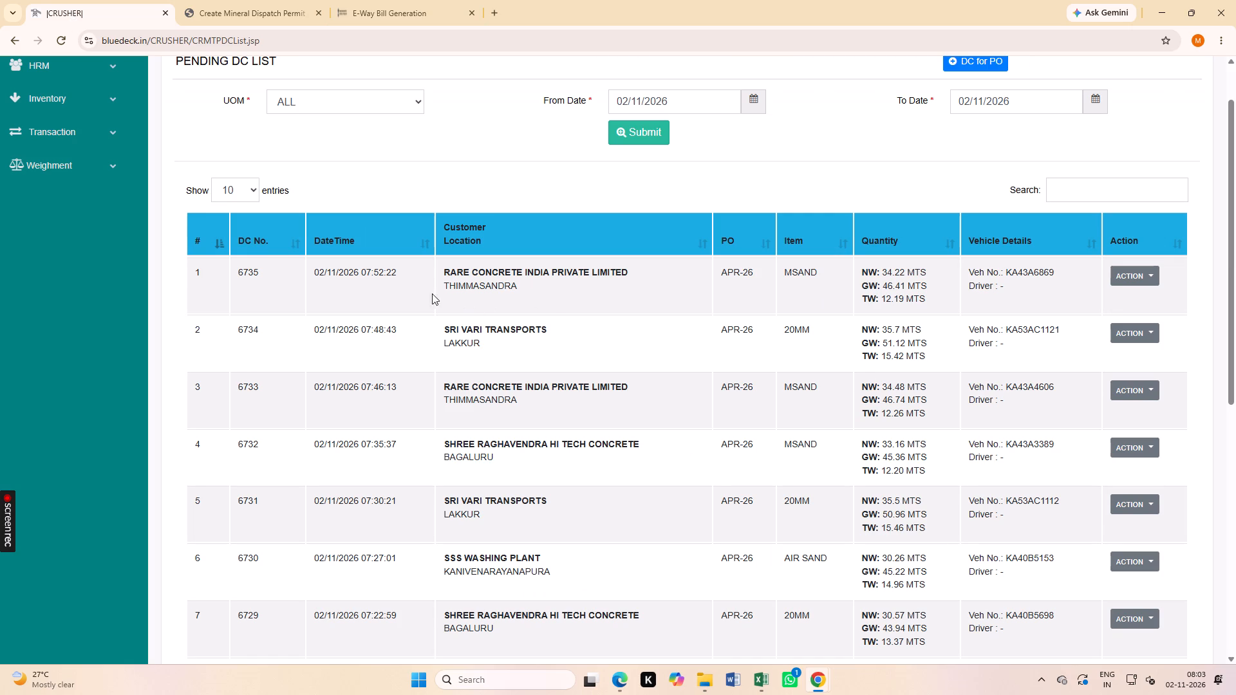
{"action": "left_click_drag", "start_coordinate": [442, 271], "coordinate": [646, 271]}
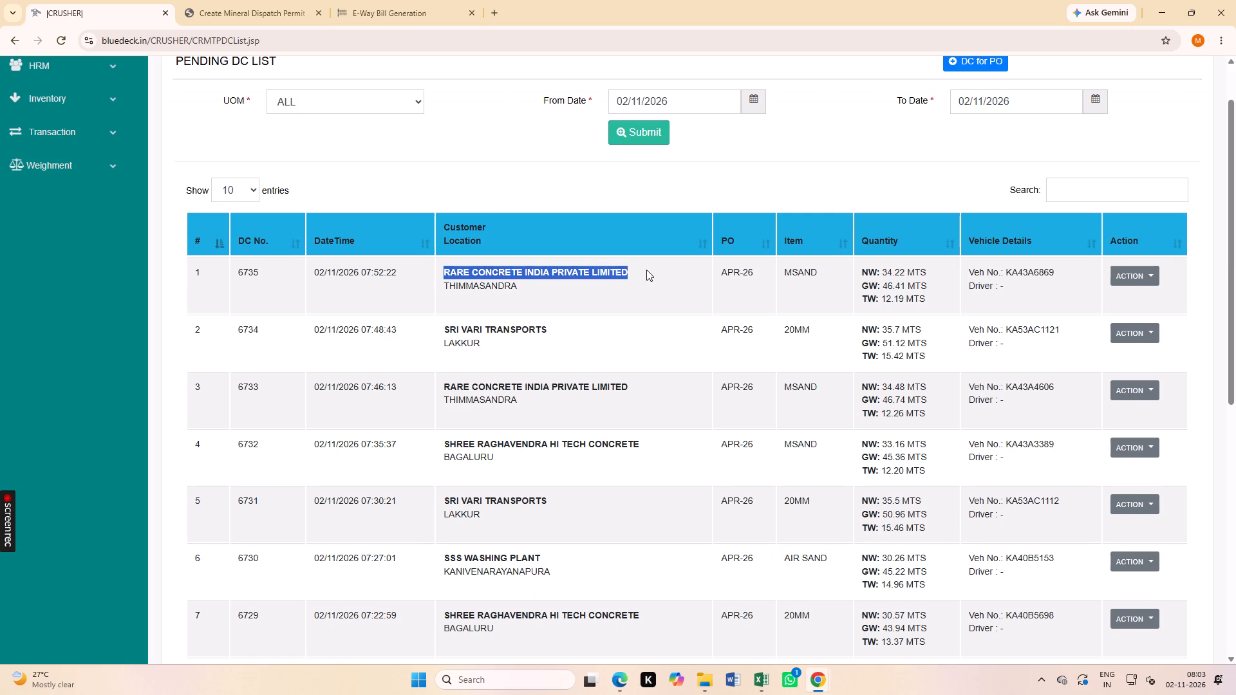
{"action": "key", "text": "ctrl+c"}
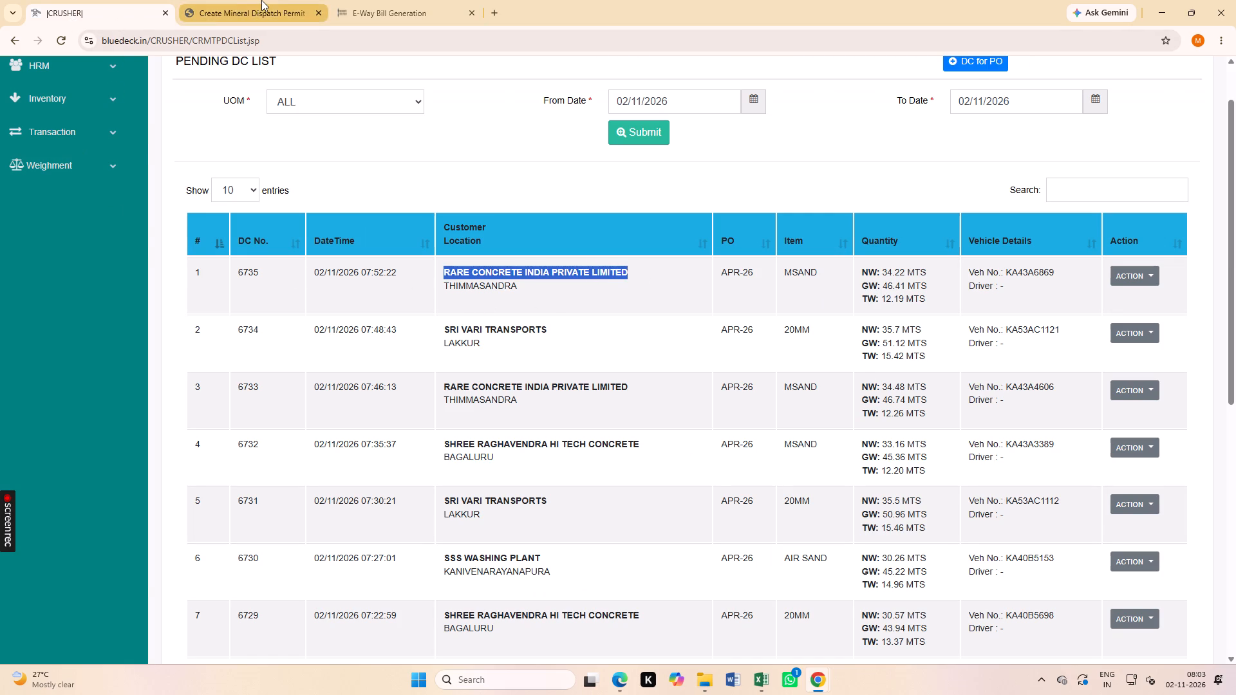
{"action": "left_click", "coordinate": [261, 0]}
{"action": "left_click", "coordinate": [436, 7]}
{"action": "key", "text": "ctrl+v"}
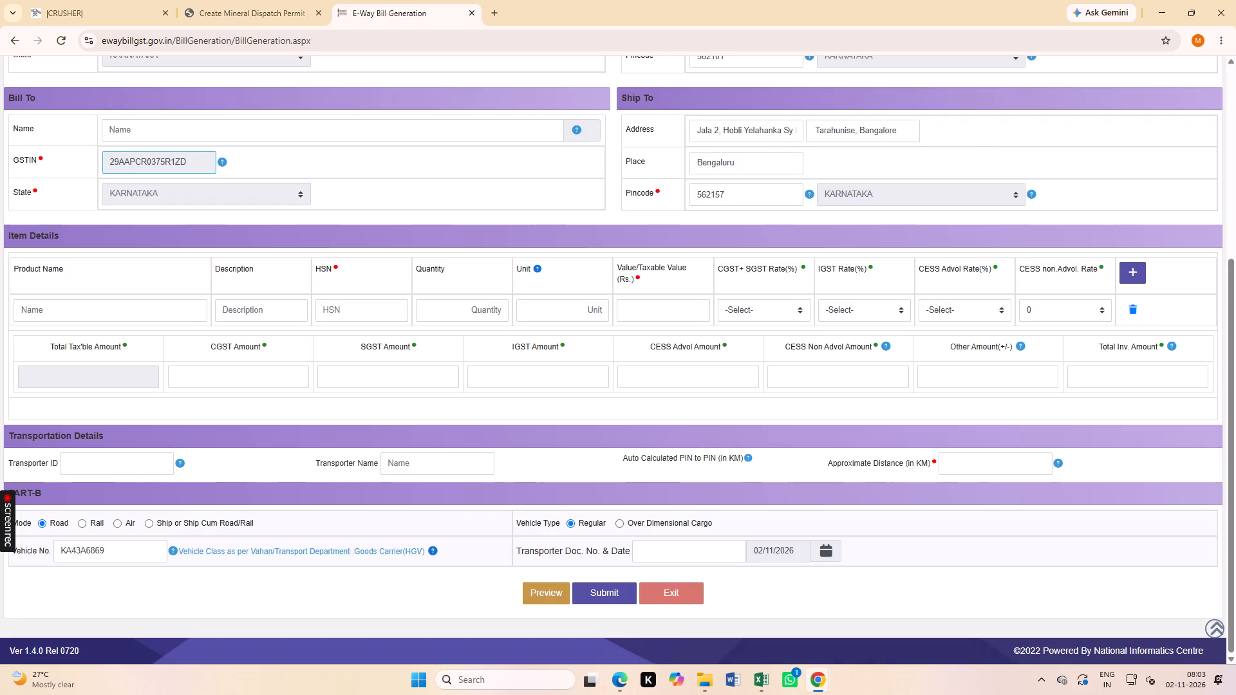
{"action": "left_click", "coordinate": [129, 304]}
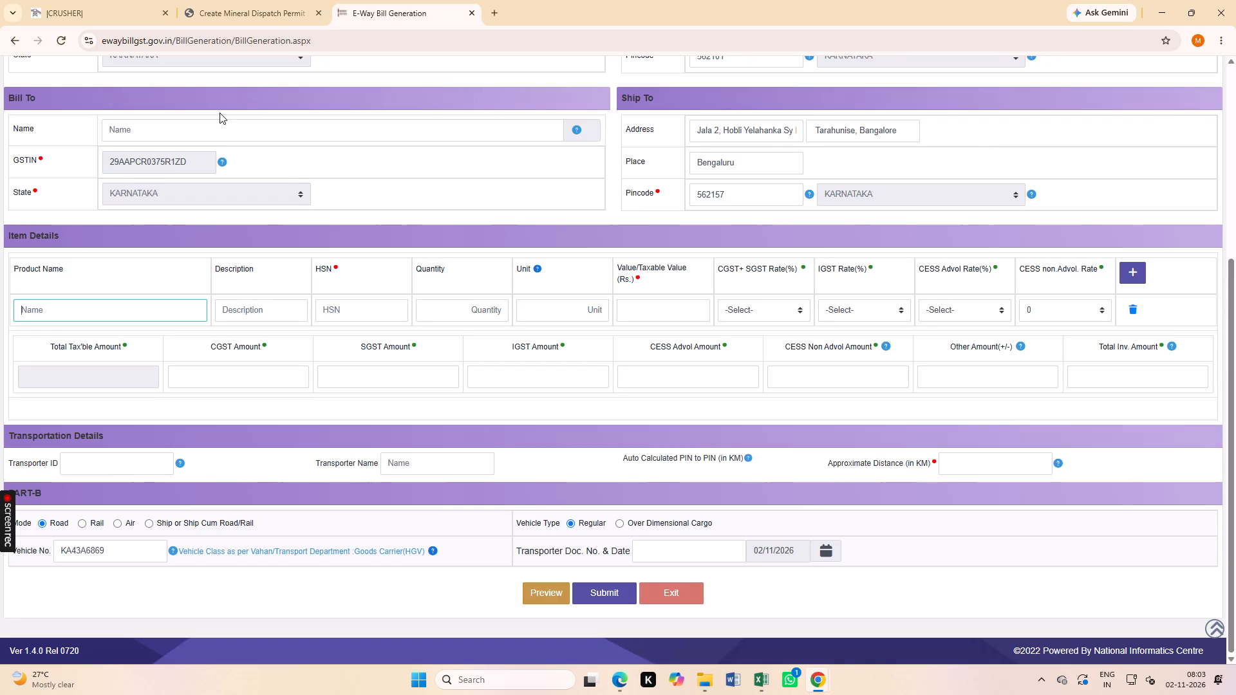
{"action": "left_click", "coordinate": [220, 113]}
{"action": "left_click", "coordinate": [200, 141]}
{"action": "key", "text": "ctrl+v"}
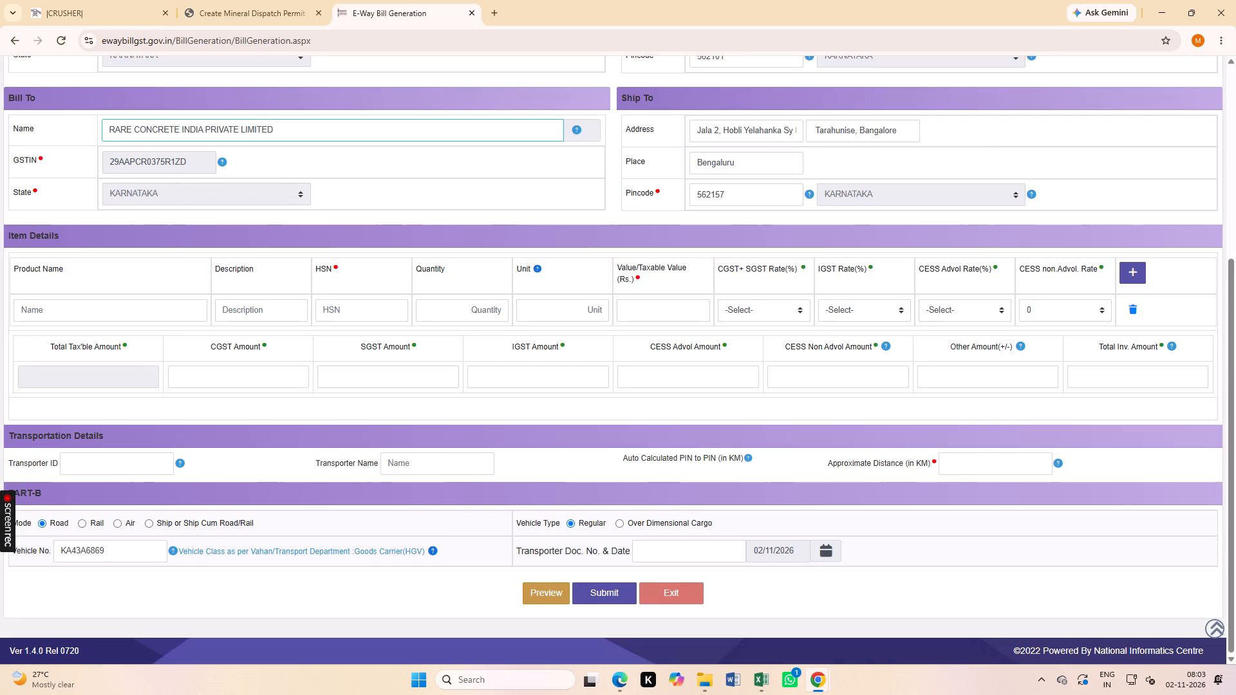
Fill in the e-way bill item with product name MSAND, description AGGREGATES and HSN 251710.
{"action": "left_click", "coordinate": [116, 319]}
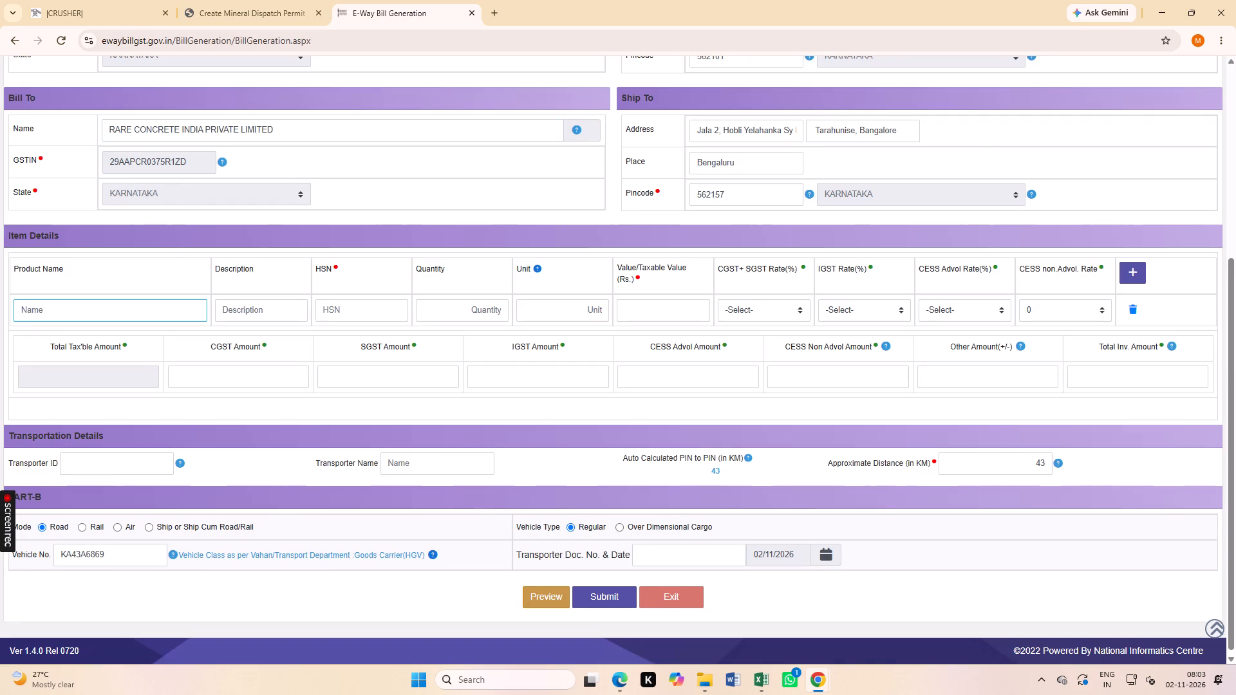
{"action": "type", "text": "MSAN"}
{"action": "key", "text": "d"}
{"action": "left_click", "coordinate": [240, 311]}
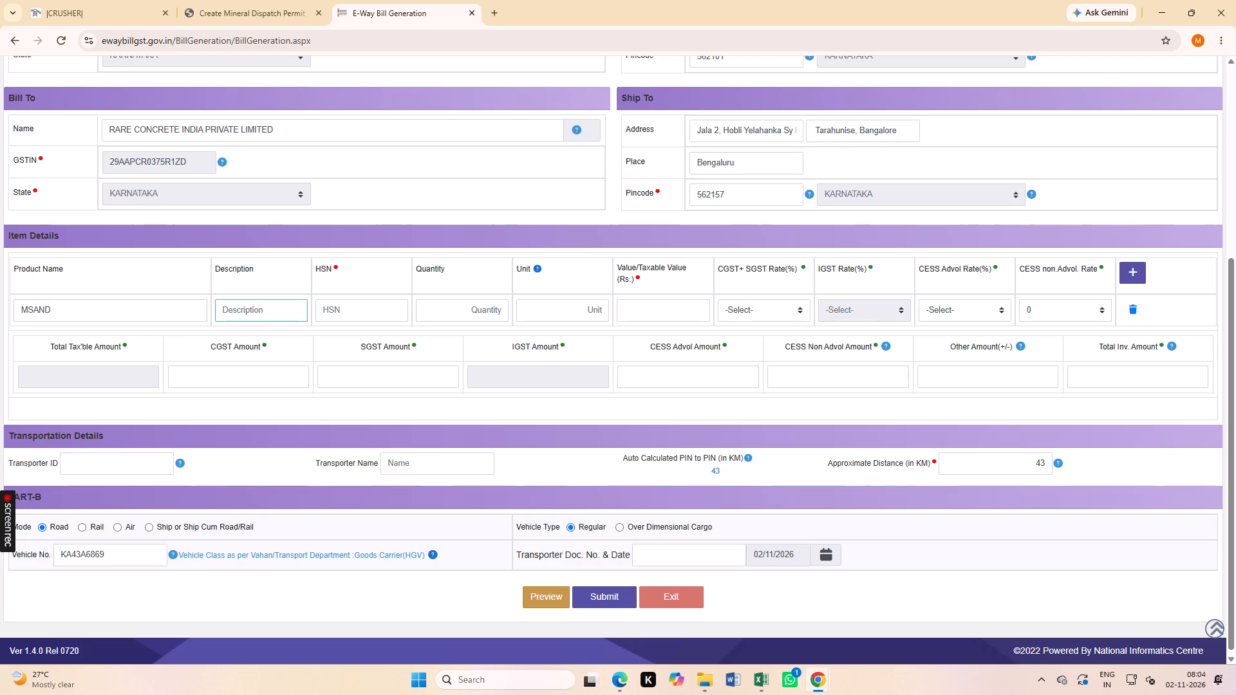
{"action": "type", "text": "AGGREGA"}
{"action": "type", "text": "TE"}
{"action": "key", "text": "s"}
{"action": "left_click", "coordinate": [374, 306]}
{"action": "type", "text": "2517"}
{"action": "key", "text": "0"}
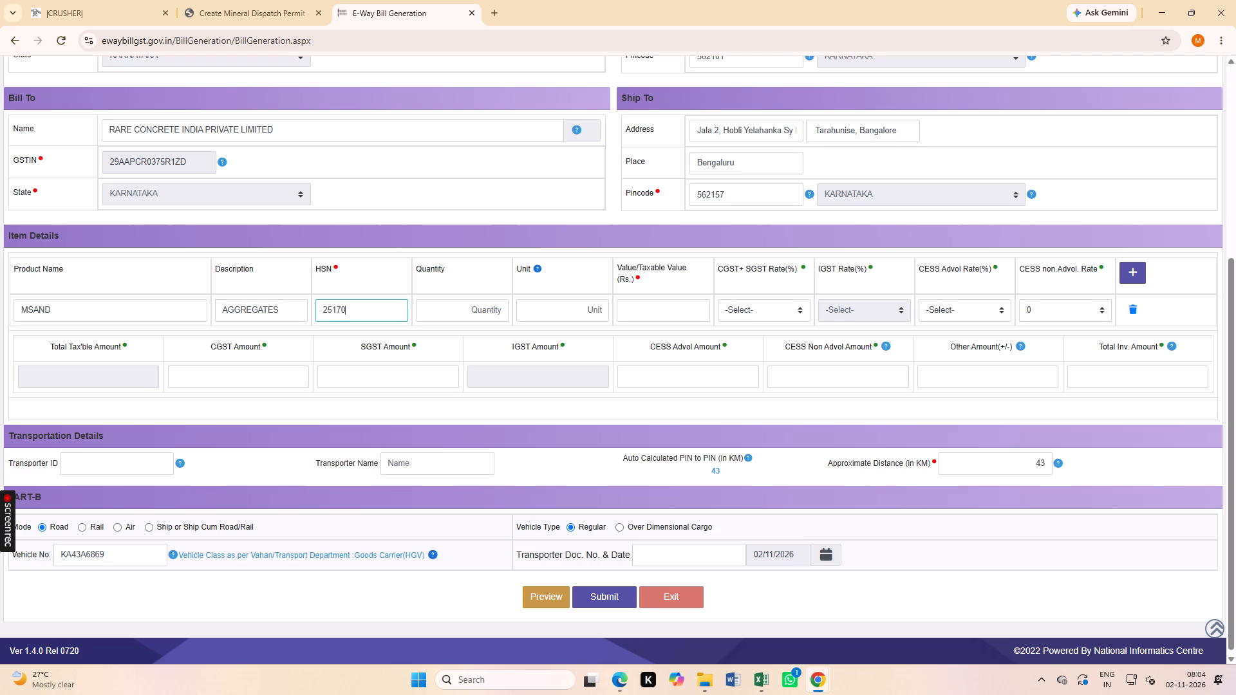
{"action": "key", "text": "BackSpace"}
{"action": "type", "text": "10"}
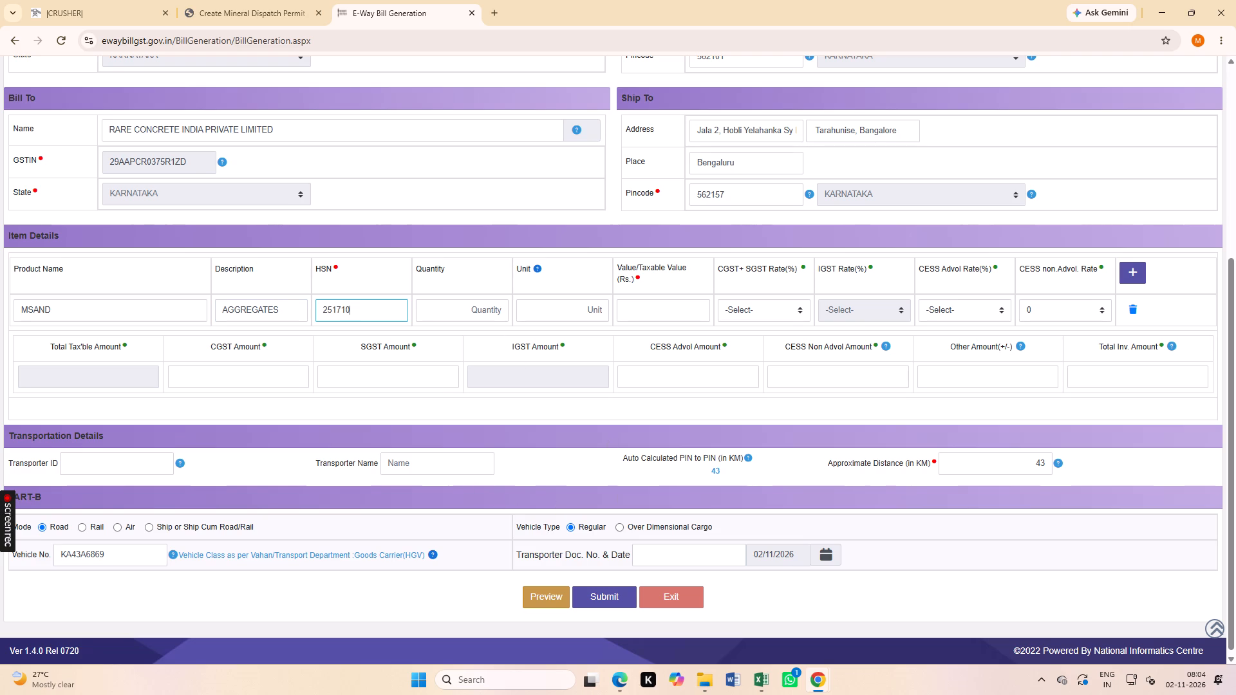
Open the delivery challan for DC 6735 from the pending DC list and copy its pre-tax amount.
{"action": "left_click", "coordinate": [472, 311]}
{"action": "left_click", "coordinate": [256, 7]}
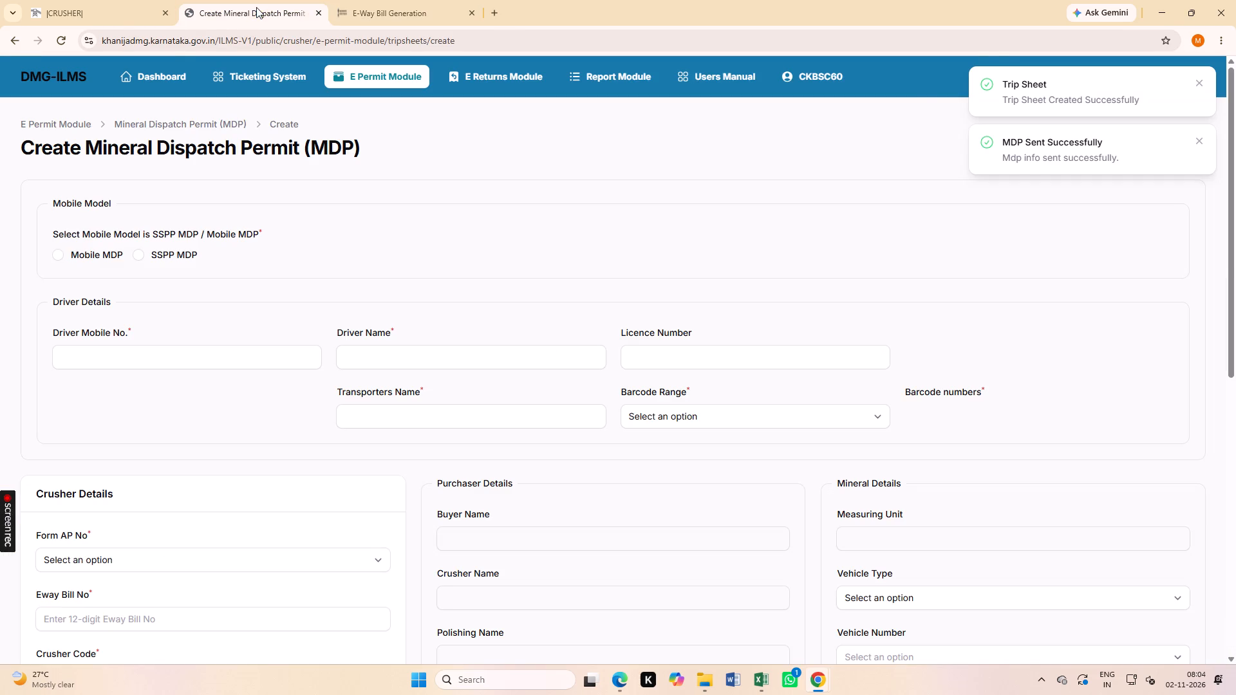
{"action": "left_click", "coordinate": [81, 1]}
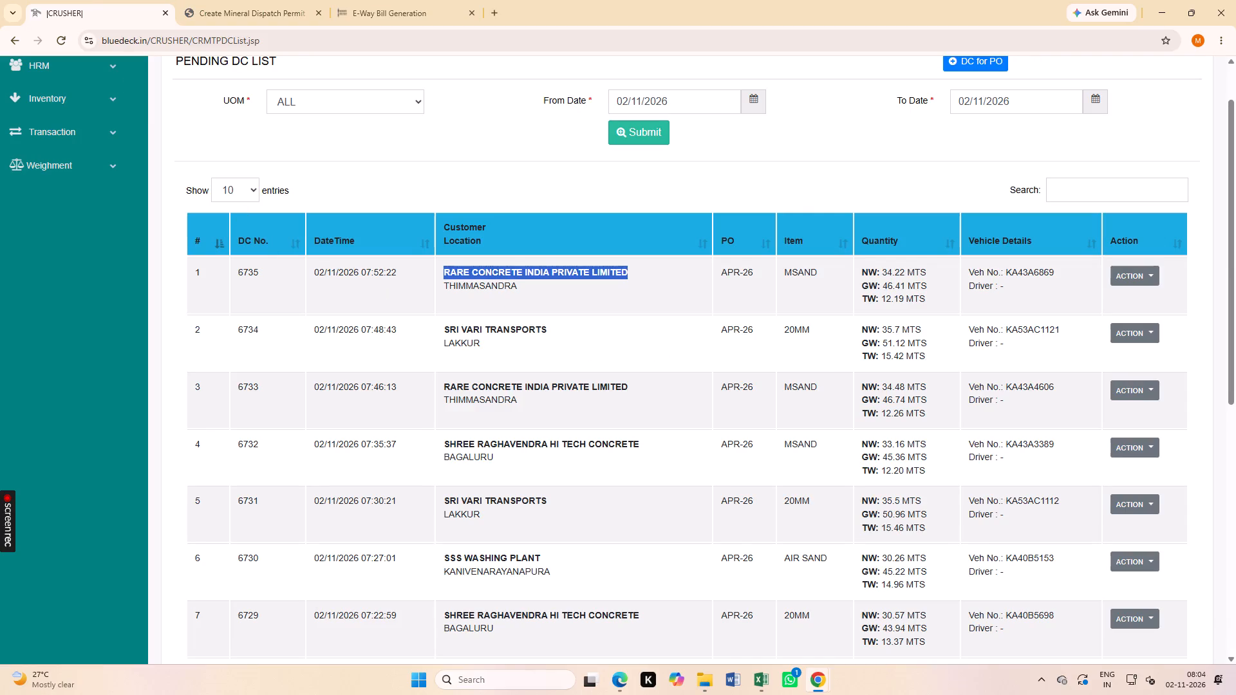
{"action": "left_click", "coordinate": [1137, 268]}
{"action": "left_click", "coordinate": [1120, 302]}
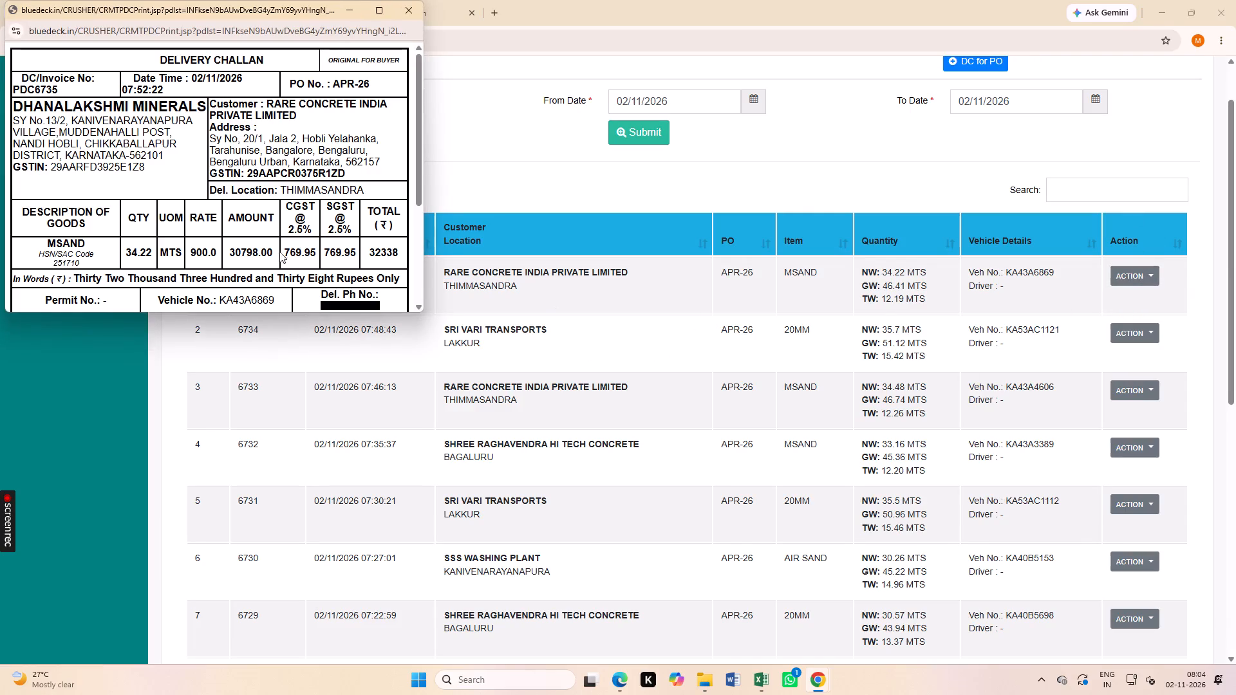
{"action": "double_click", "coordinate": [241, 252]}
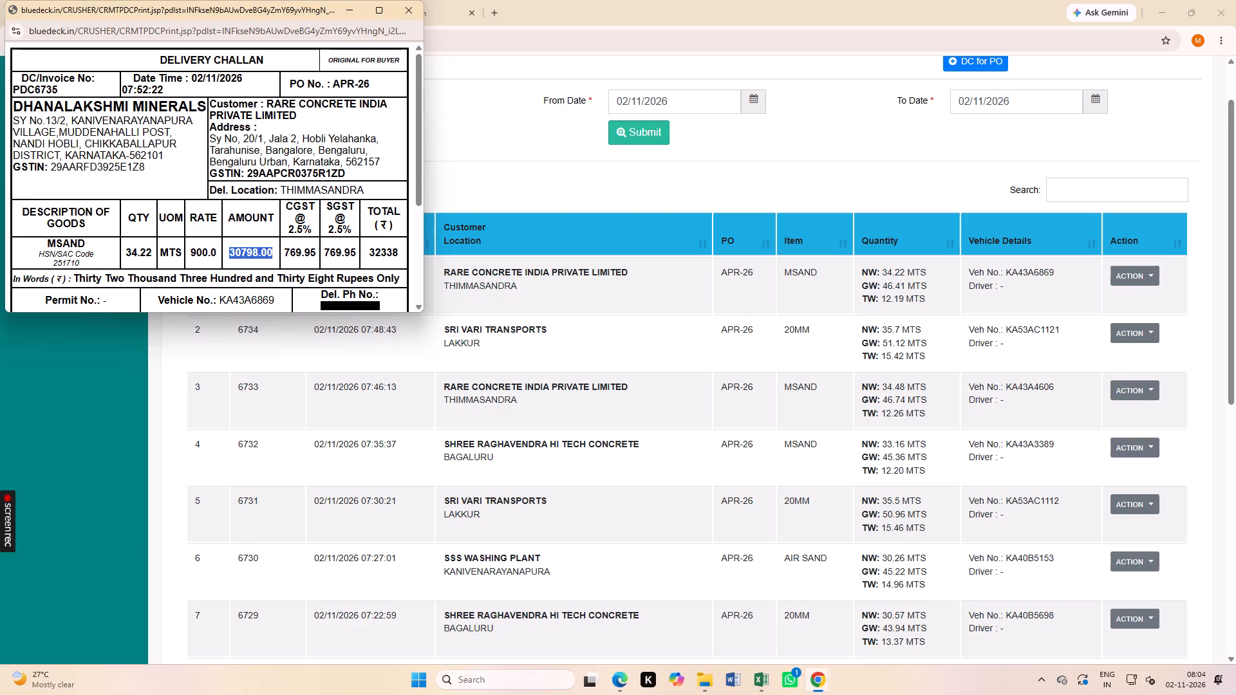
{"action": "key", "text": "ctrl+c"}
Complete the e-way bill item with quantity 34.22, unit TON, taxable value 30798.00 and CGST+SGST rate 2.500 + 2.500.
{"action": "left_click", "coordinate": [453, 89]}
{"action": "left_click", "coordinate": [358, 11]}
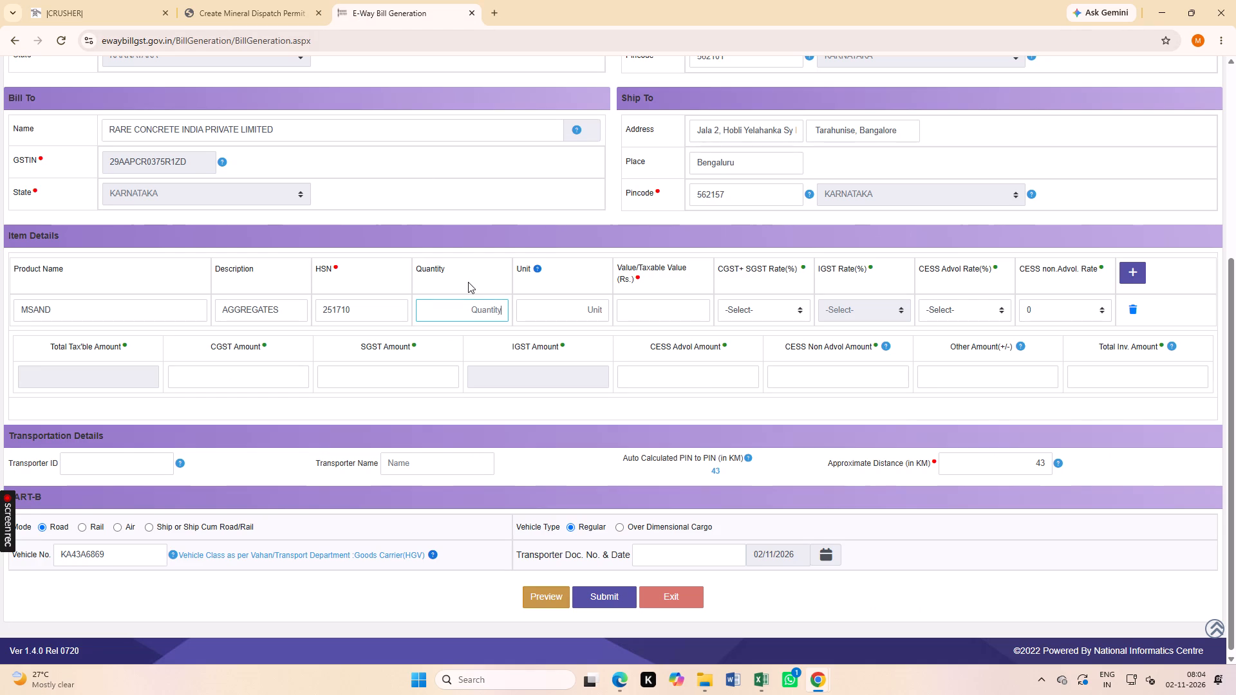
{"action": "type", "text": "34.22"}
{"action": "left_click", "coordinate": [572, 311]}
{"action": "type", "text": "TON"}
{"action": "left_click", "coordinate": [666, 304]}
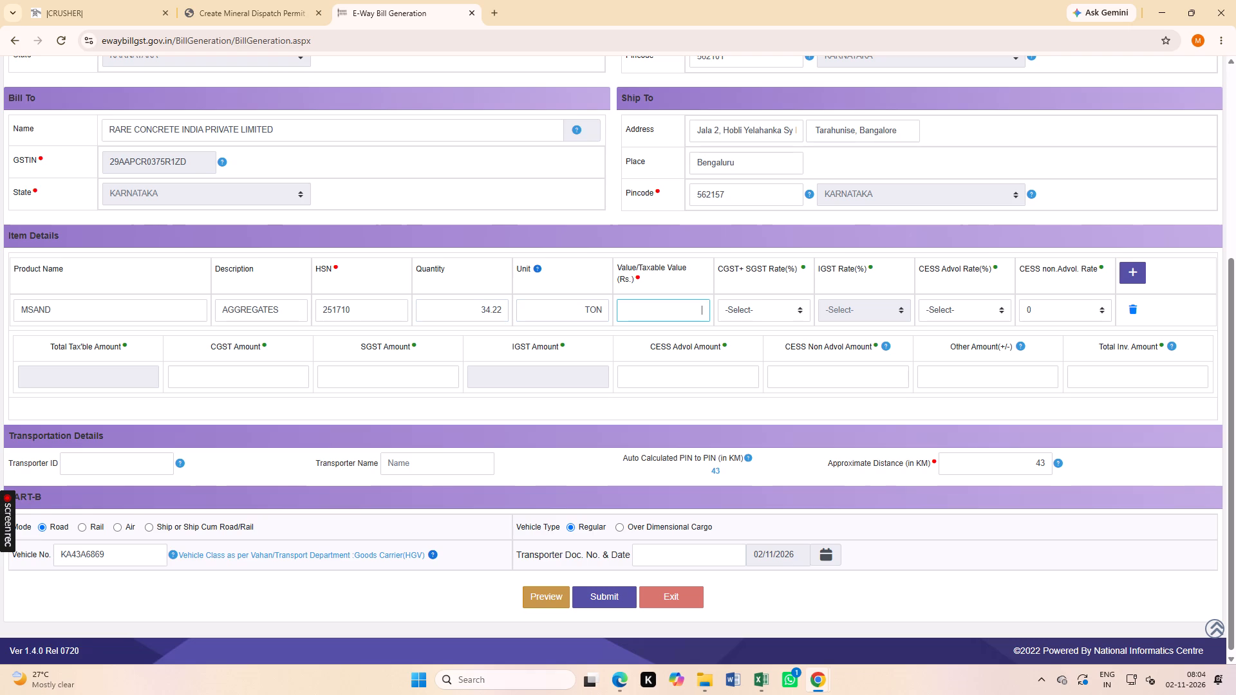
{"action": "key", "text": "ctrl+v"}
{"action": "left_click", "coordinate": [758, 316]}
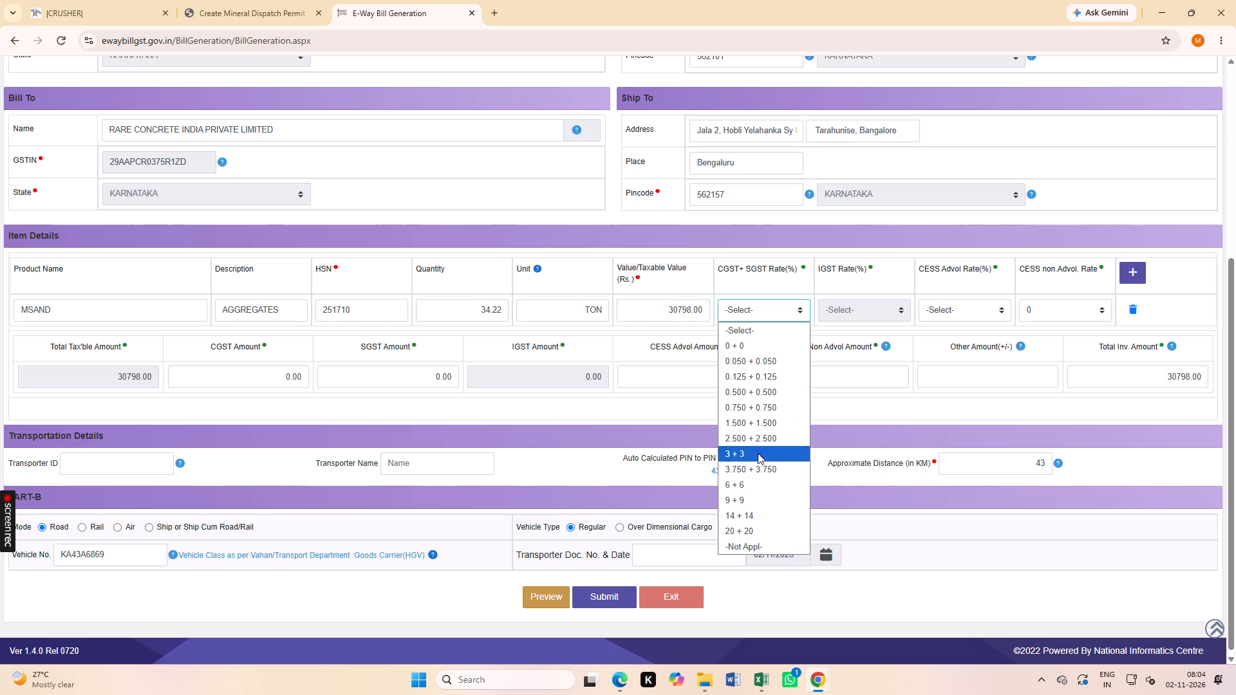
{"action": "left_click", "coordinate": [760, 438]}
Submit the e-way bill for PDC6735 and agree to continue with its generation.
{"action": "scroll", "coordinate": [240, 582], "scroll_direction": "down", "scroll_amount": 1}
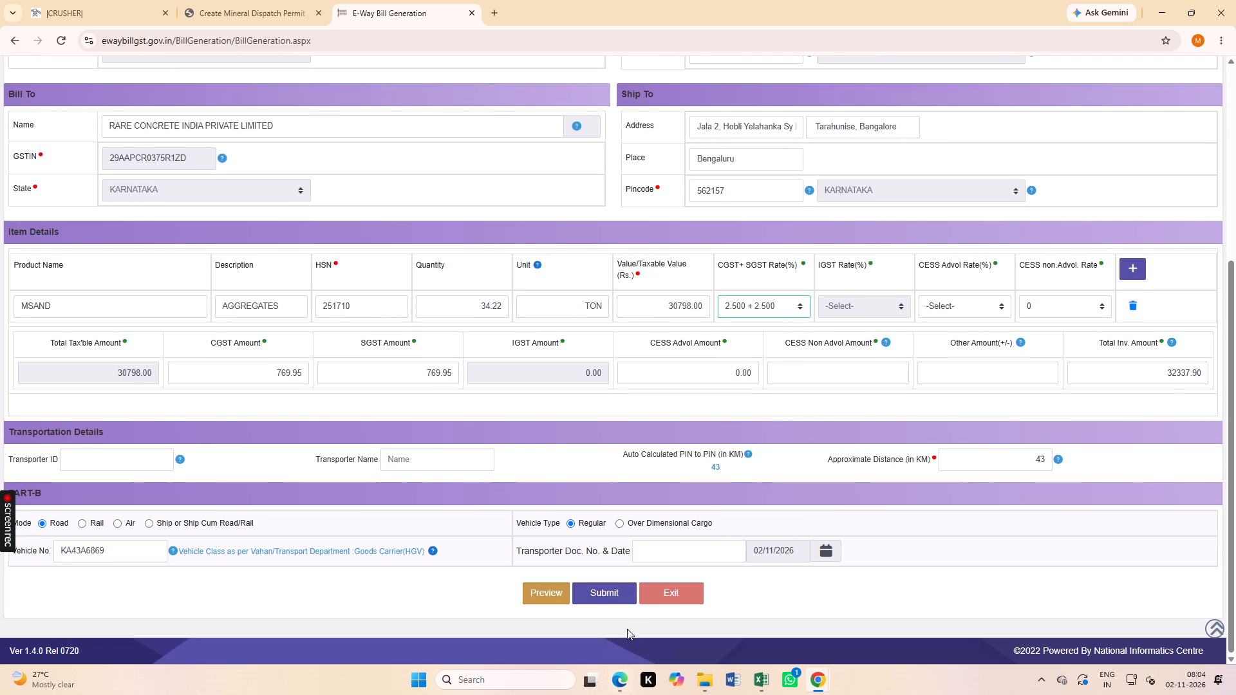
{"action": "left_click", "coordinate": [632, 595]}
{"action": "left_click", "coordinate": [668, 135]}
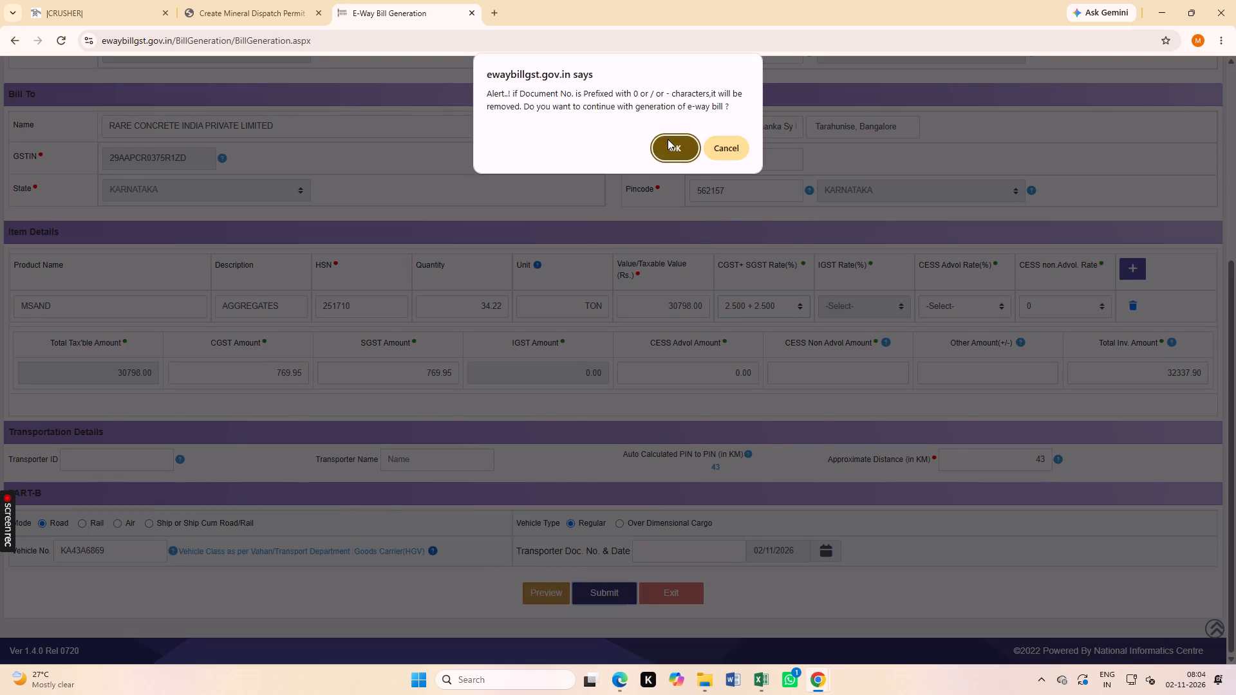
{"action": "left_click", "coordinate": [668, 139]}
Open the detailed version of the generated e-way bill and print it in portrait layout.
{"action": "scroll", "coordinate": [650, 382], "scroll_direction": "down", "scroll_amount": 8}
{"action": "left_click", "coordinate": [601, 607]}
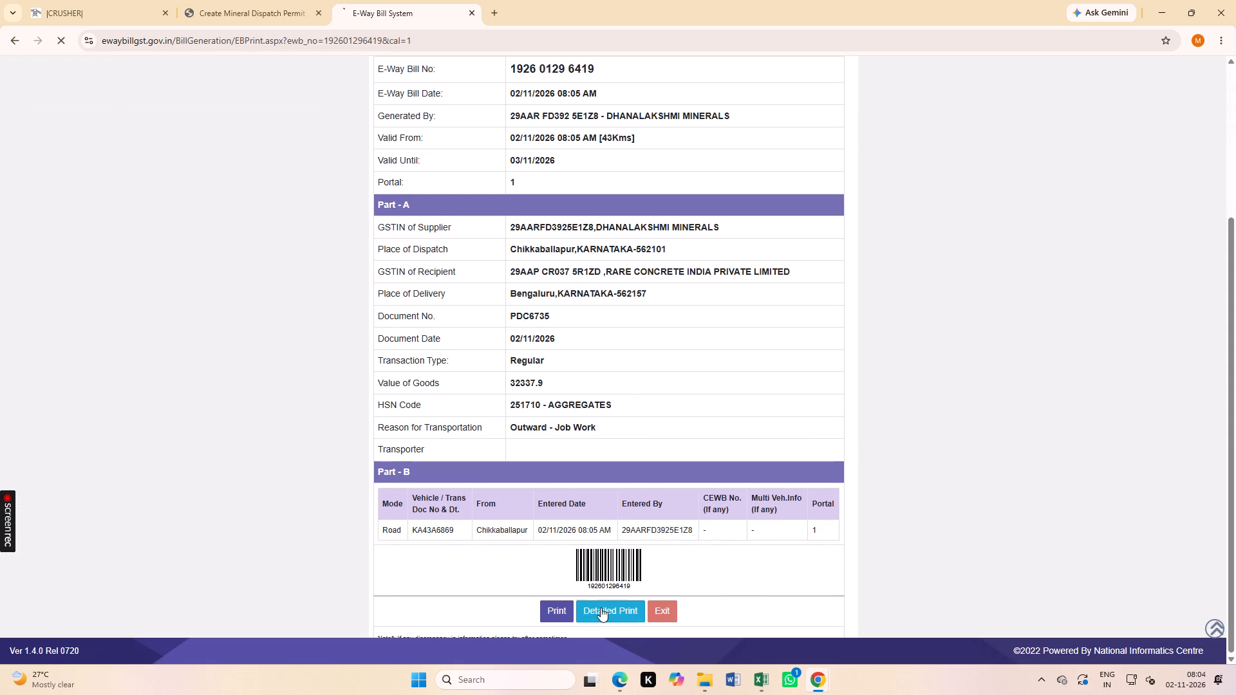
{"action": "scroll", "coordinate": [601, 607], "scroll_direction": "down", "scroll_amount": 6}
{"action": "left_click", "coordinate": [598, 625]}
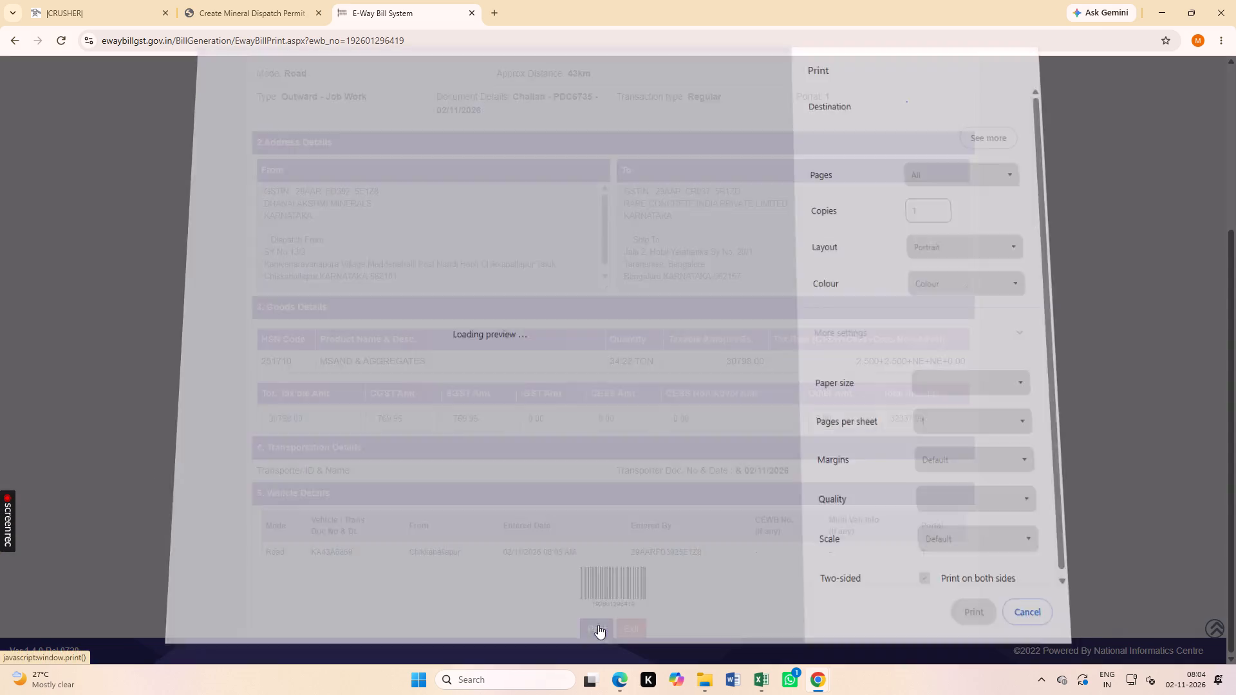
{"action": "left_click", "coordinate": [957, 250]}
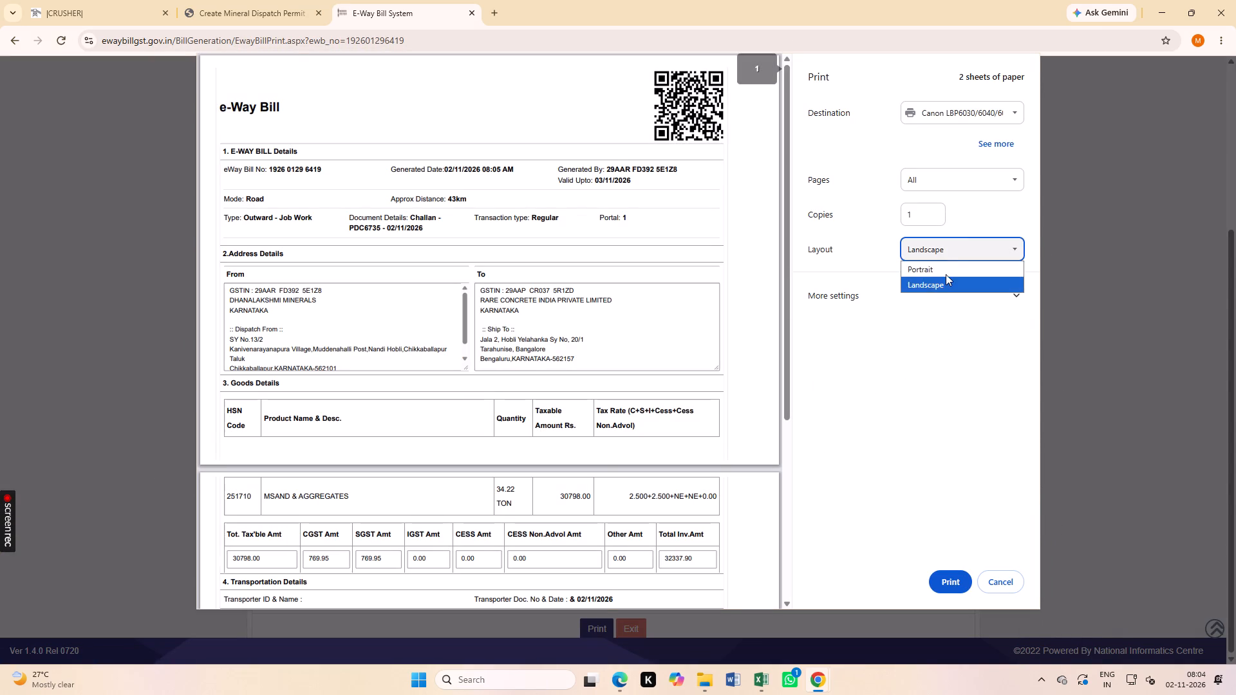
{"action": "left_click", "coordinate": [946, 274]}
{"action": "left_click", "coordinate": [935, 582]}
Copy the e-way bill number from the generated bill's details.
{"action": "scroll", "coordinate": [0, 443], "scroll_direction": "up", "scroll_amount": 6}
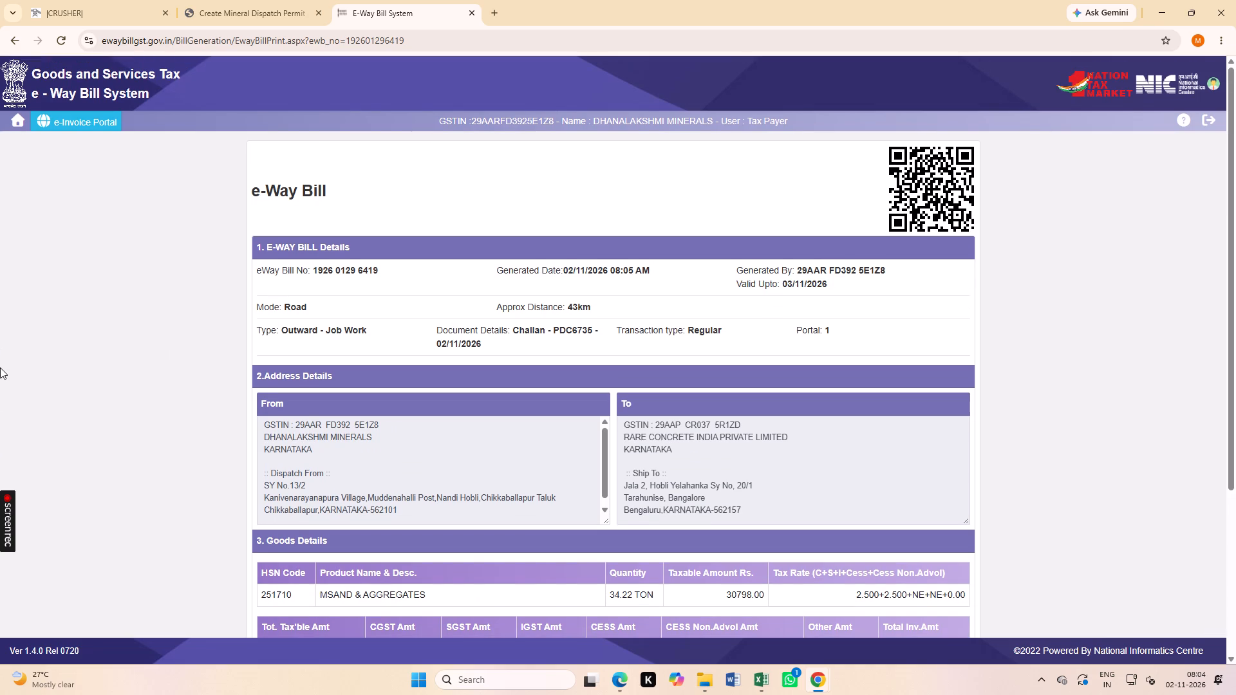
{"action": "left_click_drag", "start_coordinate": [313, 269], "coordinate": [386, 273]}
{"action": "left_click_drag", "start_coordinate": [386, 273], "coordinate": [398, 274]}
{"action": "key", "text": "ctrl+c"}
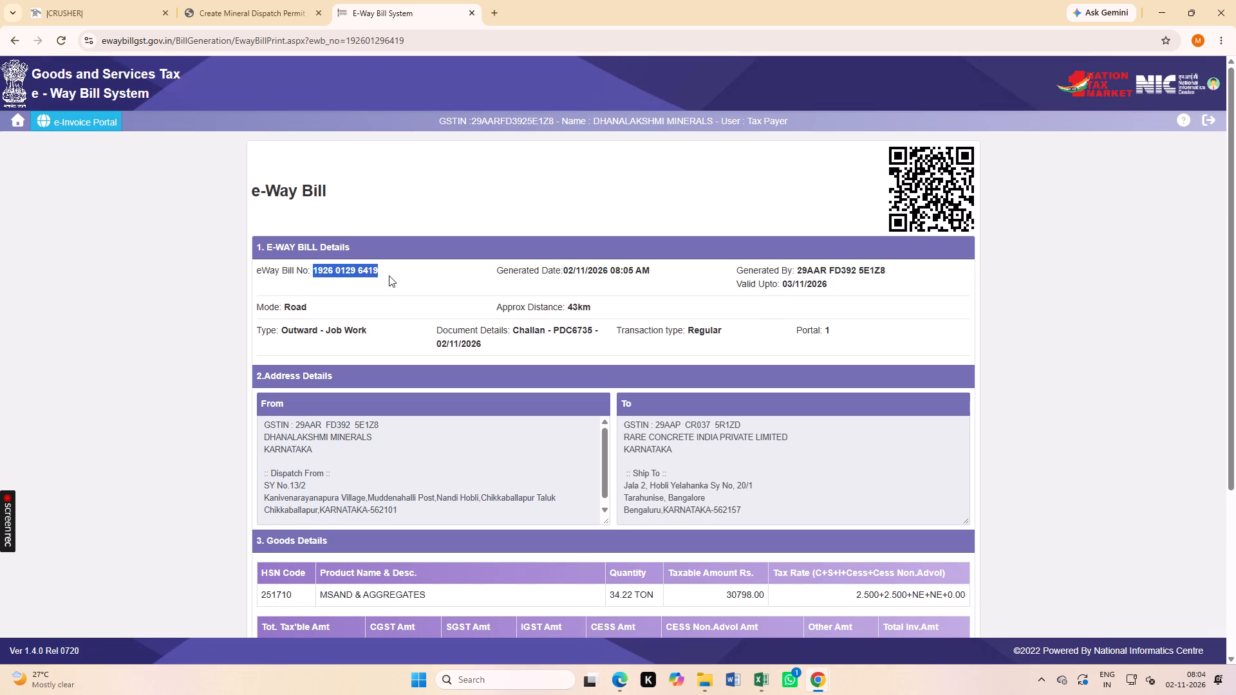
In the Mineral Dispatch Permit form, choose SSPP MDP, enter the driver's mobile number and set the driver name to DRIVER.
{"action": "left_click", "coordinate": [256, 0]}
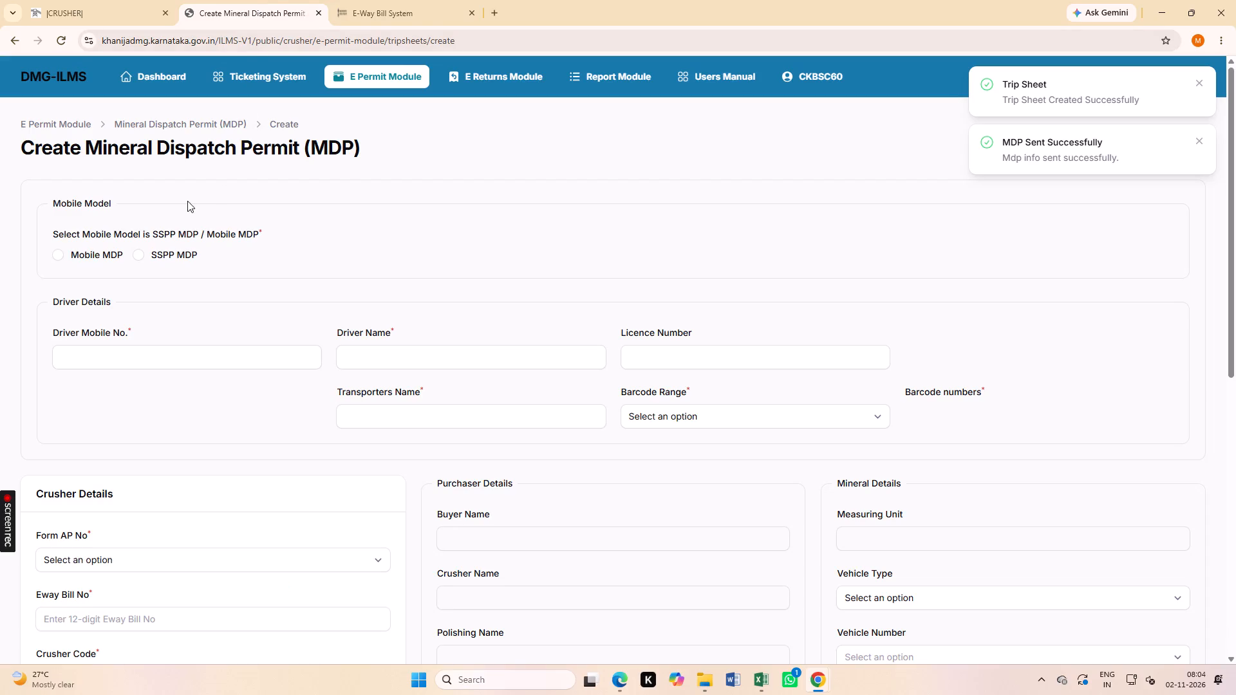
{"action": "left_click", "coordinate": [141, 251]}
{"action": "left_click", "coordinate": [164, 356]}
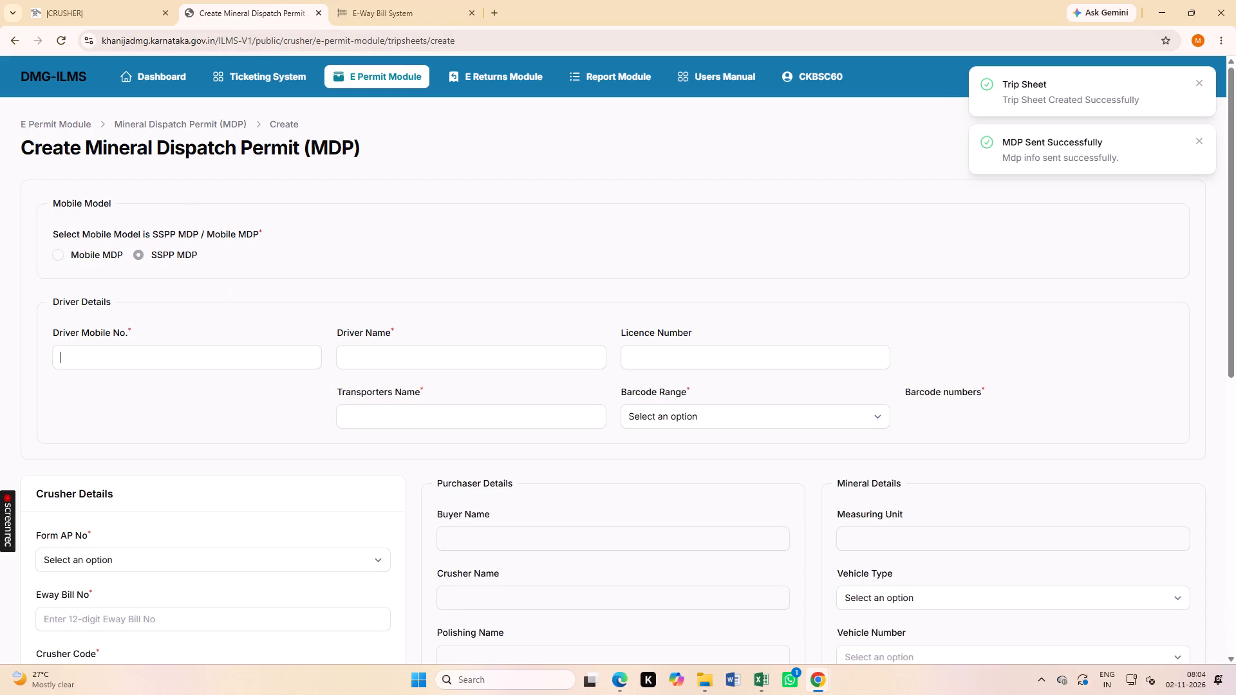
{"action": "left_click", "coordinate": [165, 431]}
{"action": "left_click_drag", "start_coordinate": [95, 361], "coordinate": [151, 367]}
{"action": "type", "text": "3464"}
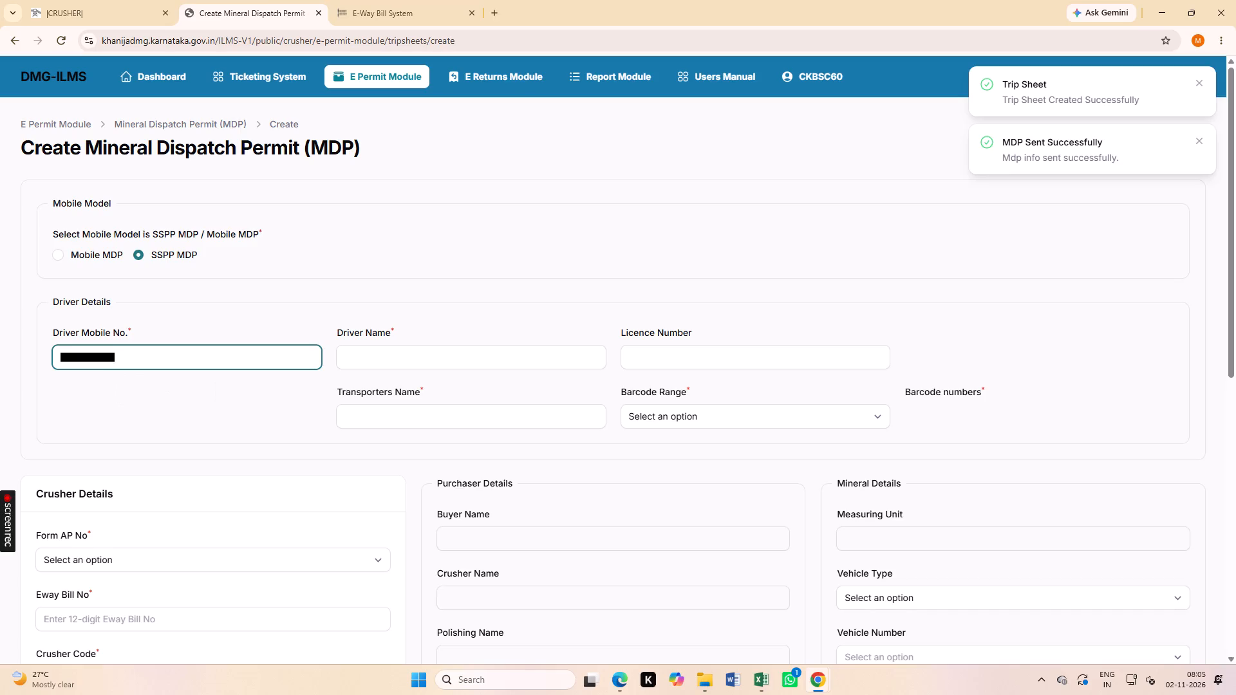
{"action": "left_click", "coordinate": [420, 350]}
{"action": "left_click", "coordinate": [418, 383]}
{"action": "left_click", "coordinate": [444, 387]}
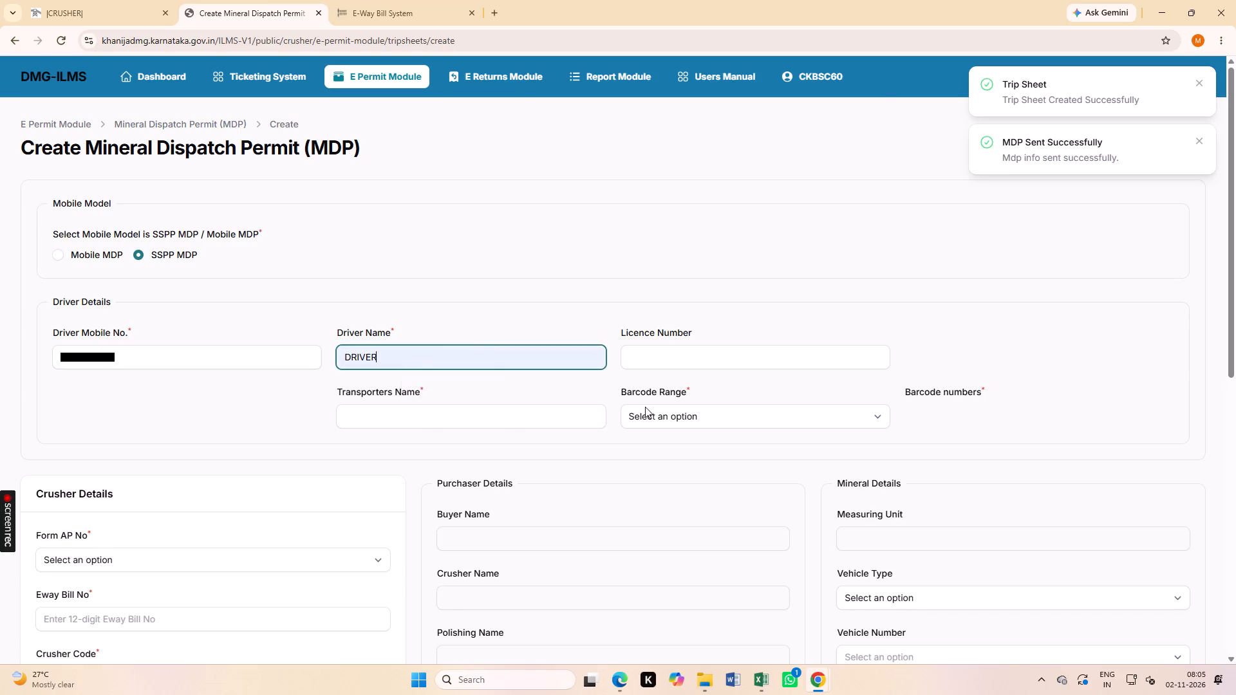
{"action": "left_click", "coordinate": [664, 407]}
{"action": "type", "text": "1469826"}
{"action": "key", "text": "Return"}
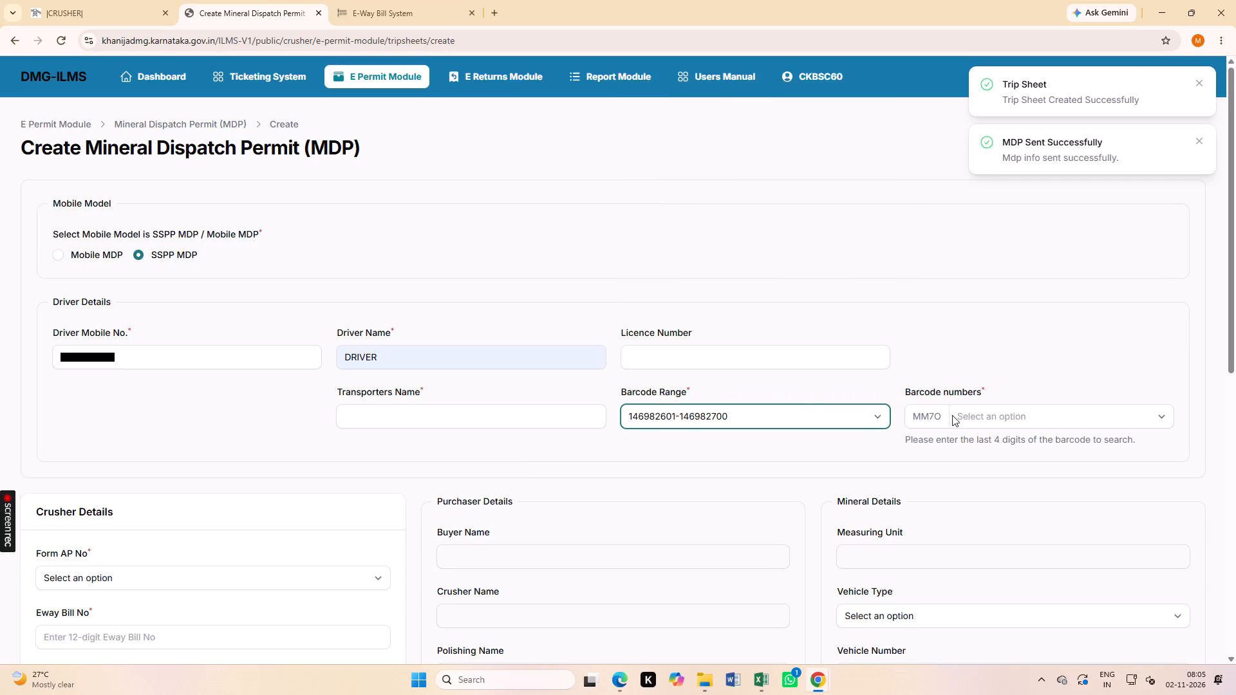
Select the barcode number ending in 2639 for the permit.
{"action": "left_click", "coordinate": [1047, 407]}
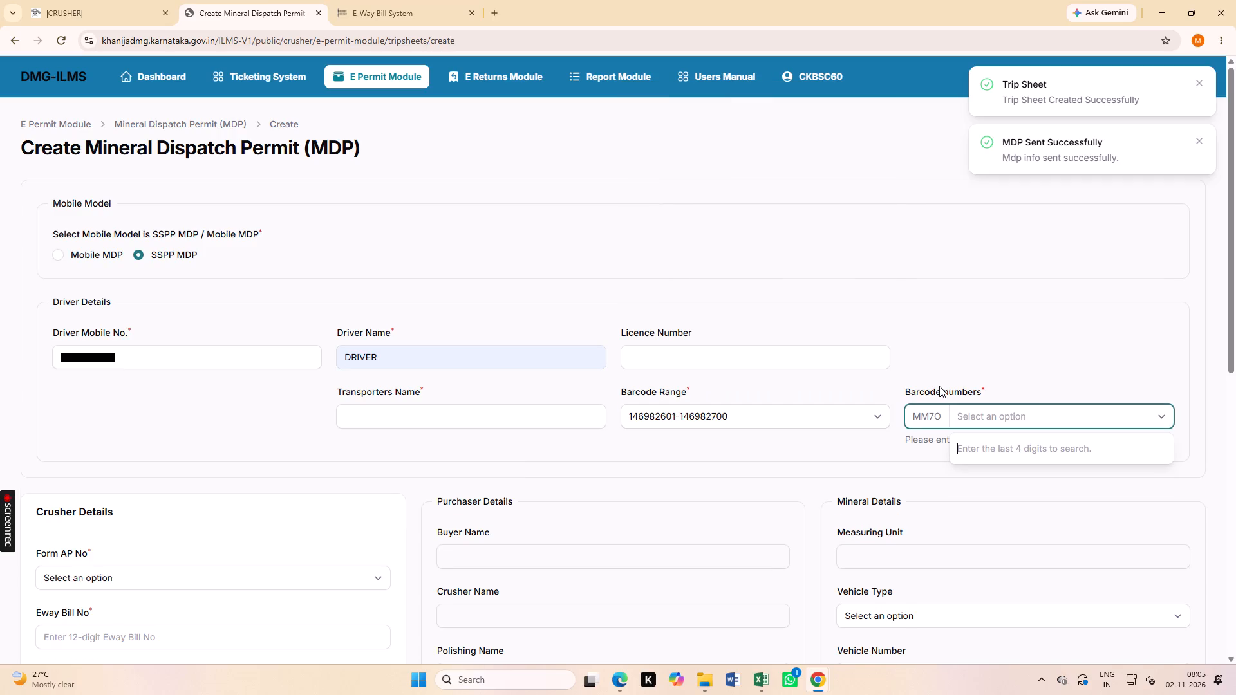
{"action": "type", "text": "2639"}
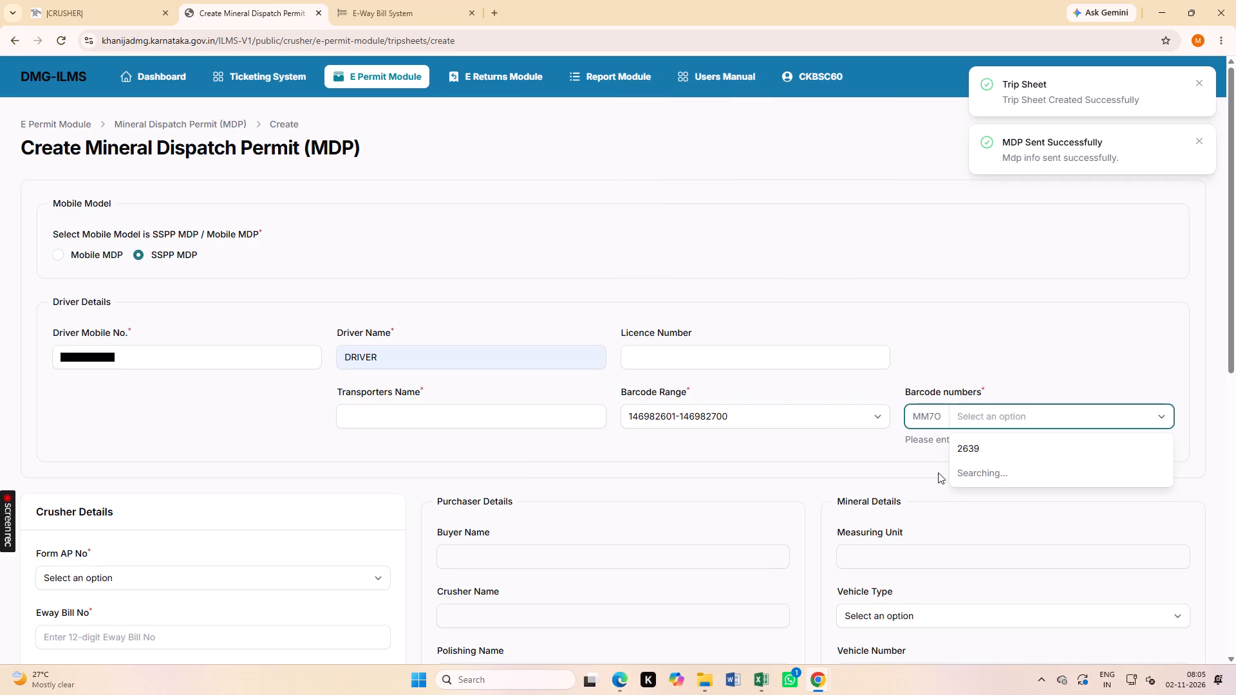
{"action": "double_click", "coordinate": [997, 471]}
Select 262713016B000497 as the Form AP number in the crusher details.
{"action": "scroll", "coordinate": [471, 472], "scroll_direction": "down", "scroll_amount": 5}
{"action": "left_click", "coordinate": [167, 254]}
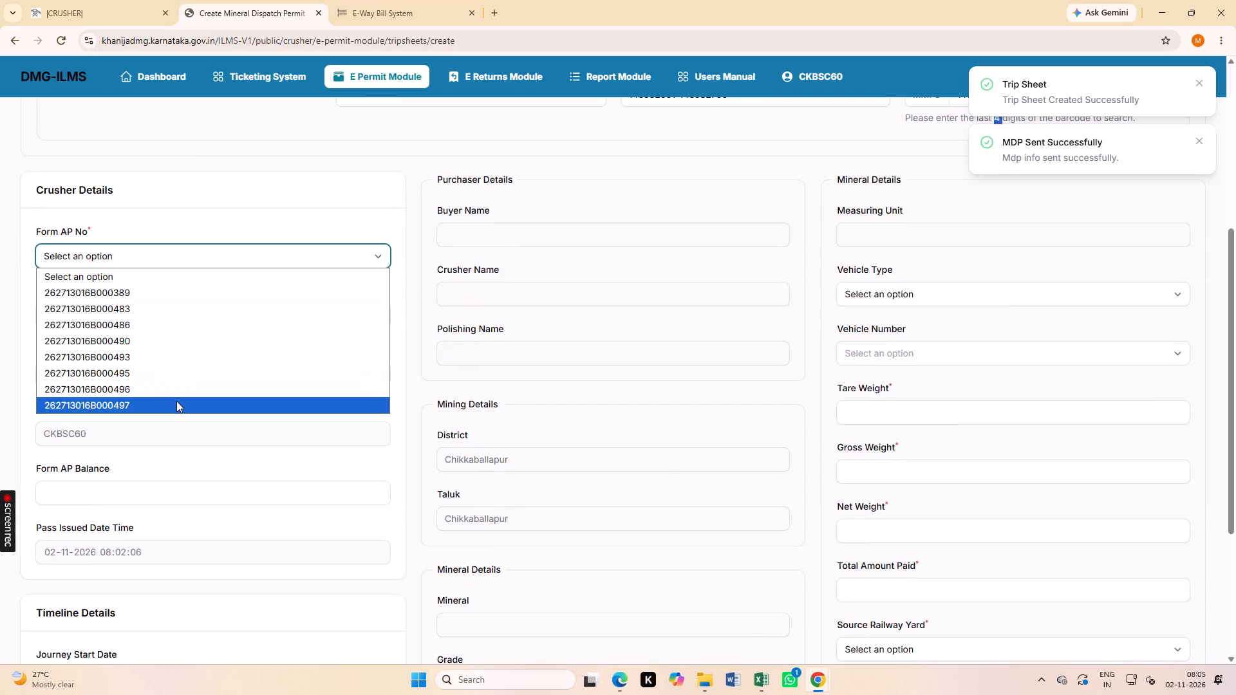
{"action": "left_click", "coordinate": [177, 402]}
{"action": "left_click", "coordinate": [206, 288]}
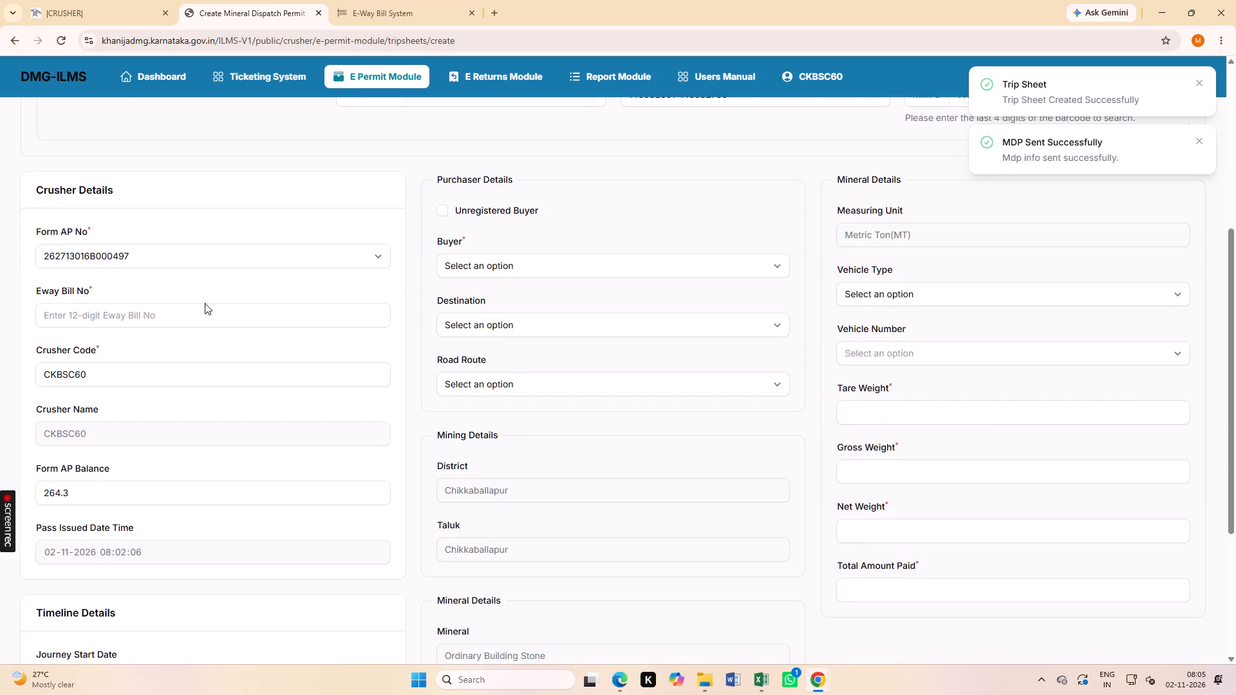
{"action": "left_click", "coordinate": [195, 254]}
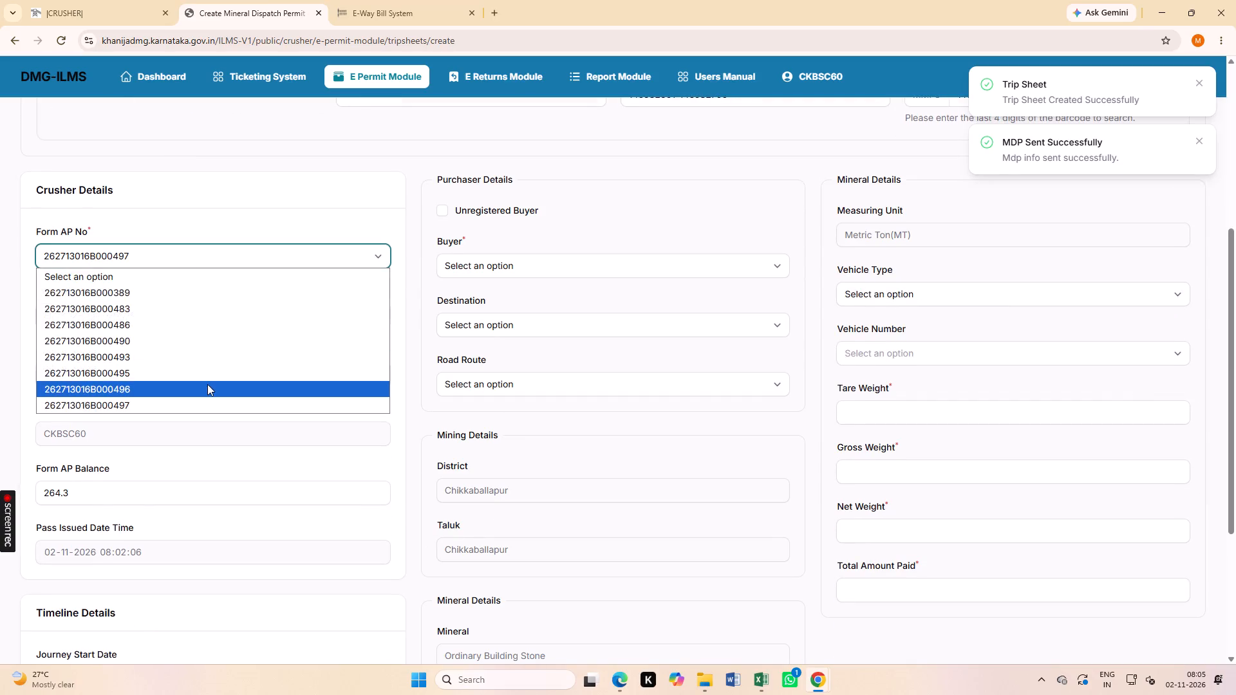
{"action": "left_click", "coordinate": [207, 384]}
{"action": "left_click", "coordinate": [192, 277]}
{"action": "scroll", "coordinate": [197, 295], "scroll_direction": "down", "scroll_amount": 4}
{"action": "scroll", "coordinate": [197, 295], "scroll_direction": "up", "scroll_amount": 4}
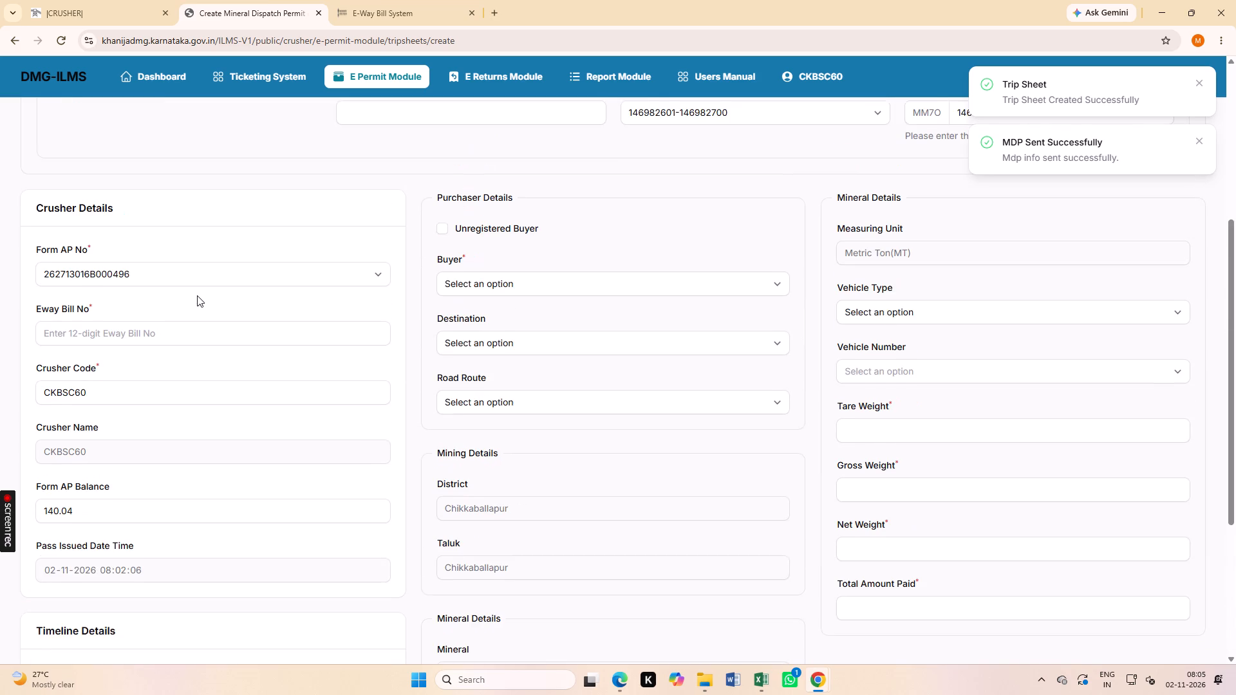
{"action": "scroll", "coordinate": [197, 295], "scroll_direction": "down", "scroll_amount": 1}
{"action": "left_click", "coordinate": [162, 263]}
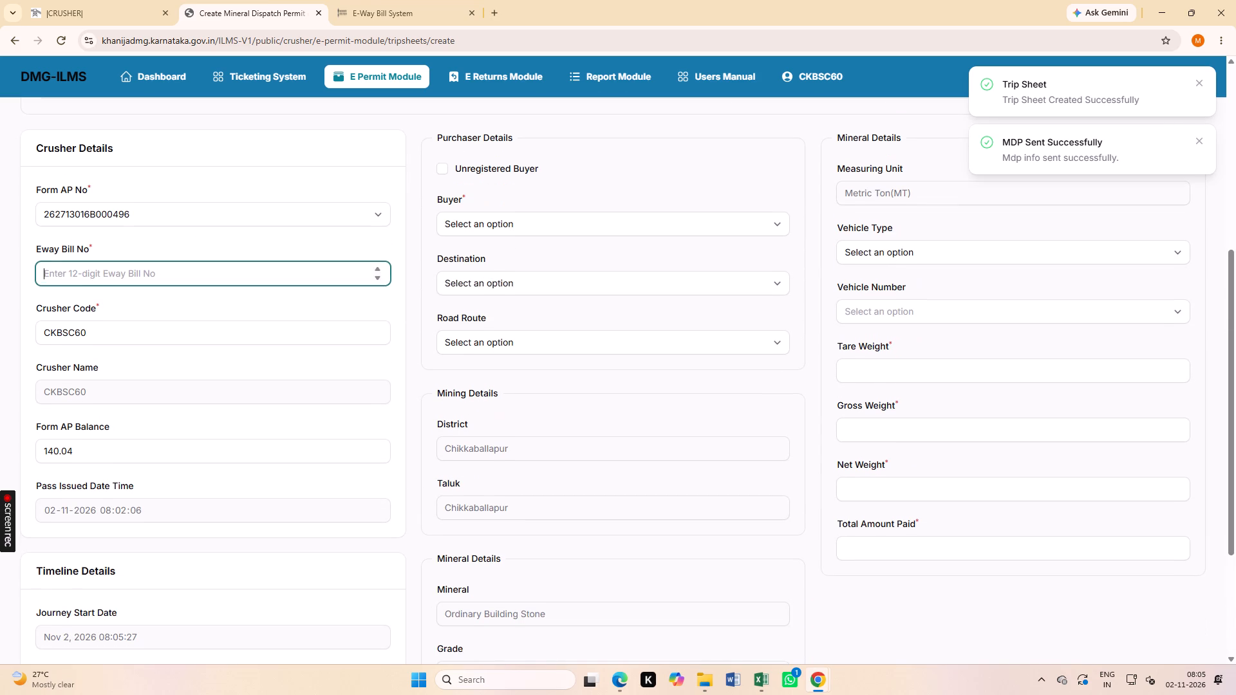
{"action": "key", "text": "ctrl+v"}
{"action": "left_click", "coordinate": [163, 294]}
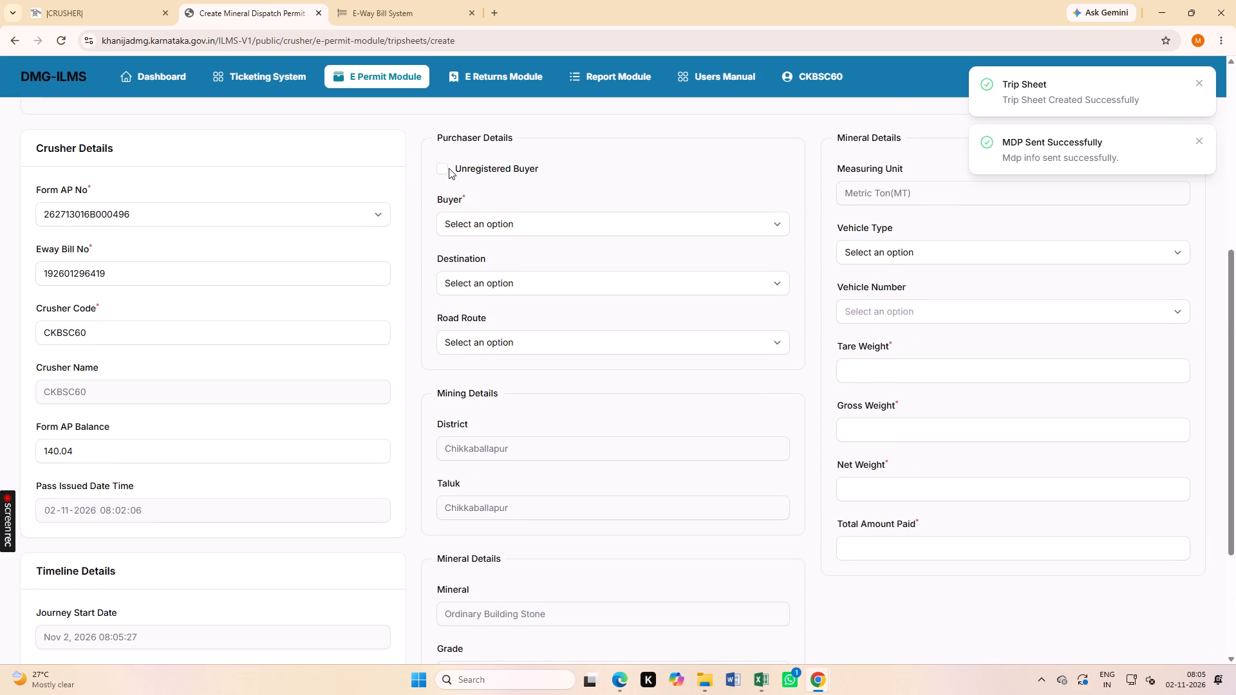
Mark the purchaser as an unregistered buyer named RARE CONCRETE INDIA PVT LTD, with a placeholder mobile number of ten zeros.
{"action": "left_click", "coordinate": [449, 168]}
{"action": "left_click", "coordinate": [429, 175]}
{"action": "left_click", "coordinate": [509, 218]}
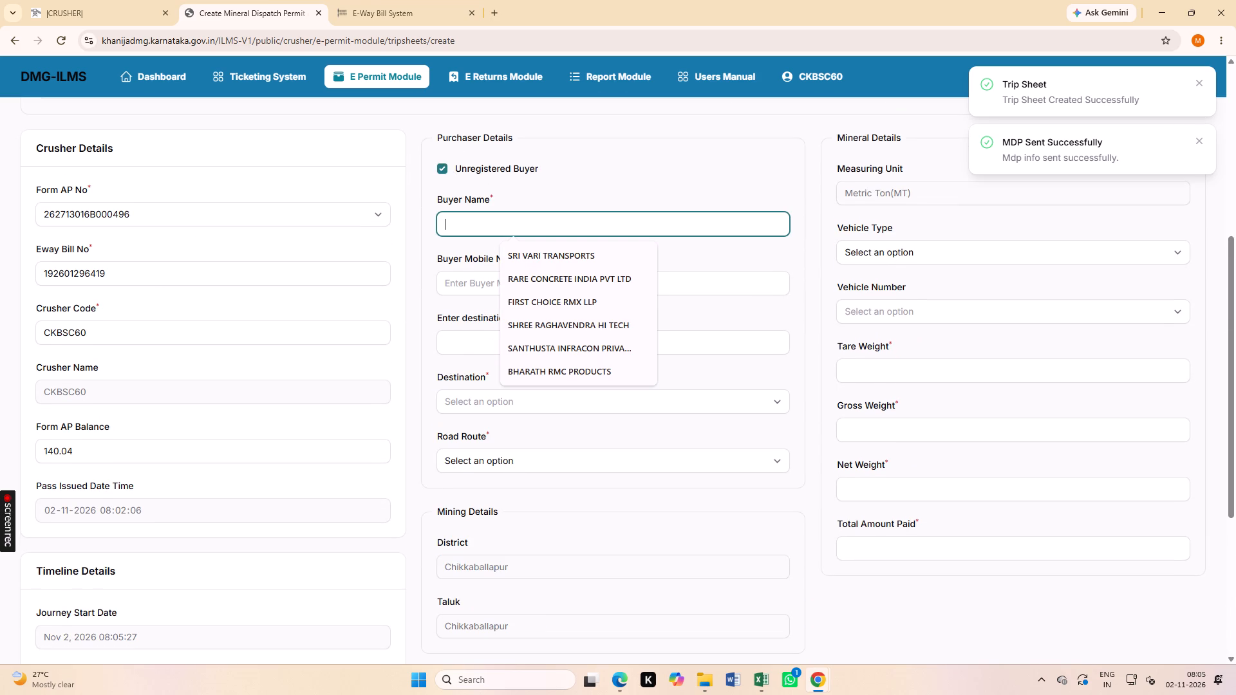
{"action": "left_click", "coordinate": [555, 284]}
{"action": "left_click", "coordinate": [555, 293]}
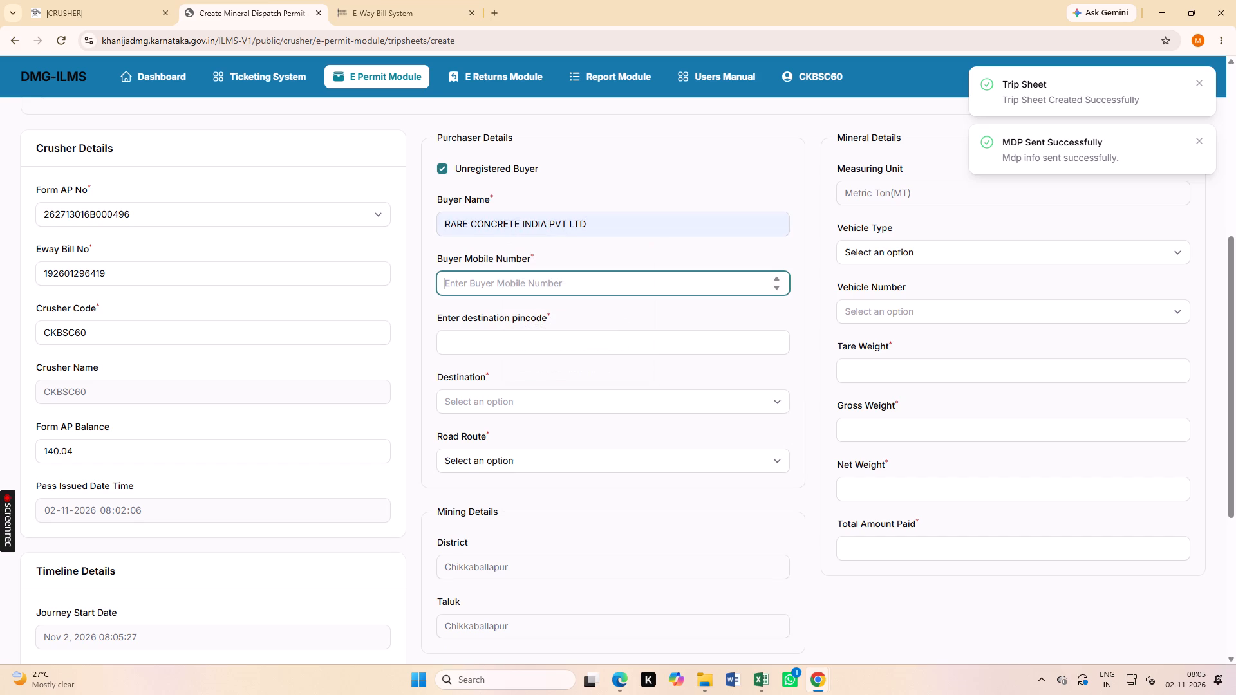
{"action": "key", "text": "0"}
{"action": "key", "text": "0"}
{"action": "key", "text": "0"}
{"action": "key", "text": "0"}
{"action": "key", "text": "0"}
{"action": "key", "text": "0"}
{"action": "key", "text": "0"}
{"action": "key", "text": "0"}
{"action": "type", "text": "00"}
Enter destination pincode 560064, choose Rajanukunte - 560064 as destination, and select the road route from Kanivenarayanapura to Bangalore.
{"action": "left_click", "coordinate": [558, 353]}
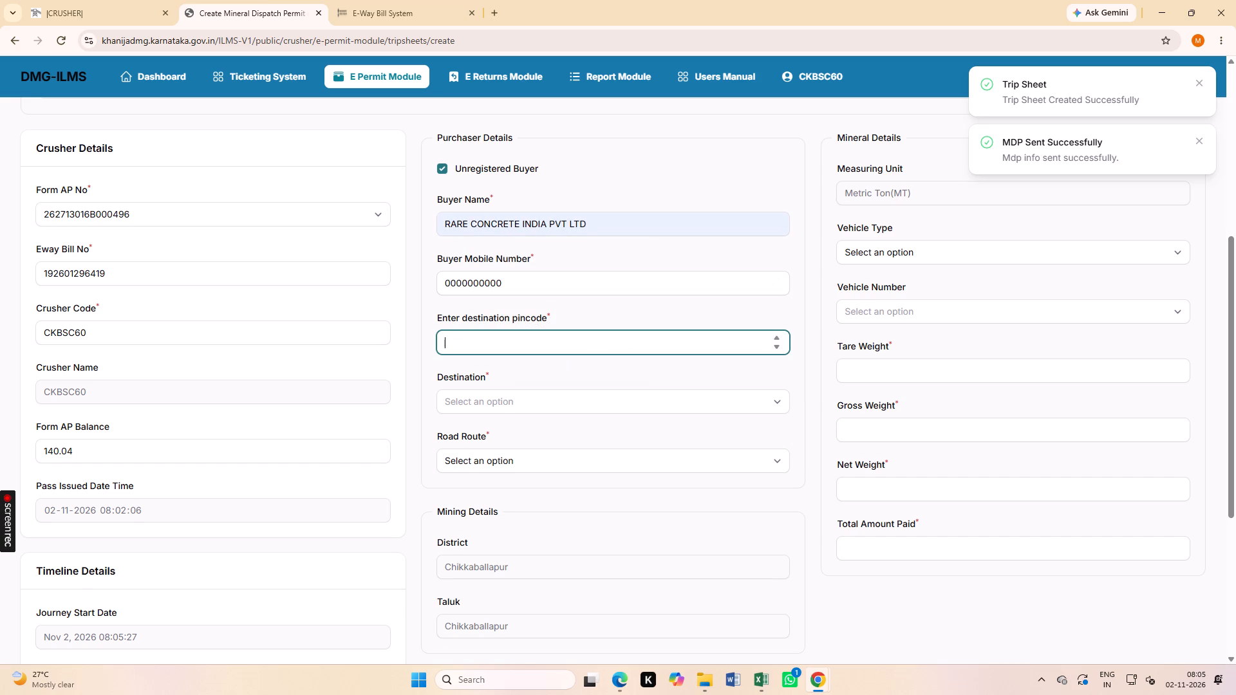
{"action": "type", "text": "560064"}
{"action": "left_click", "coordinate": [568, 413]}
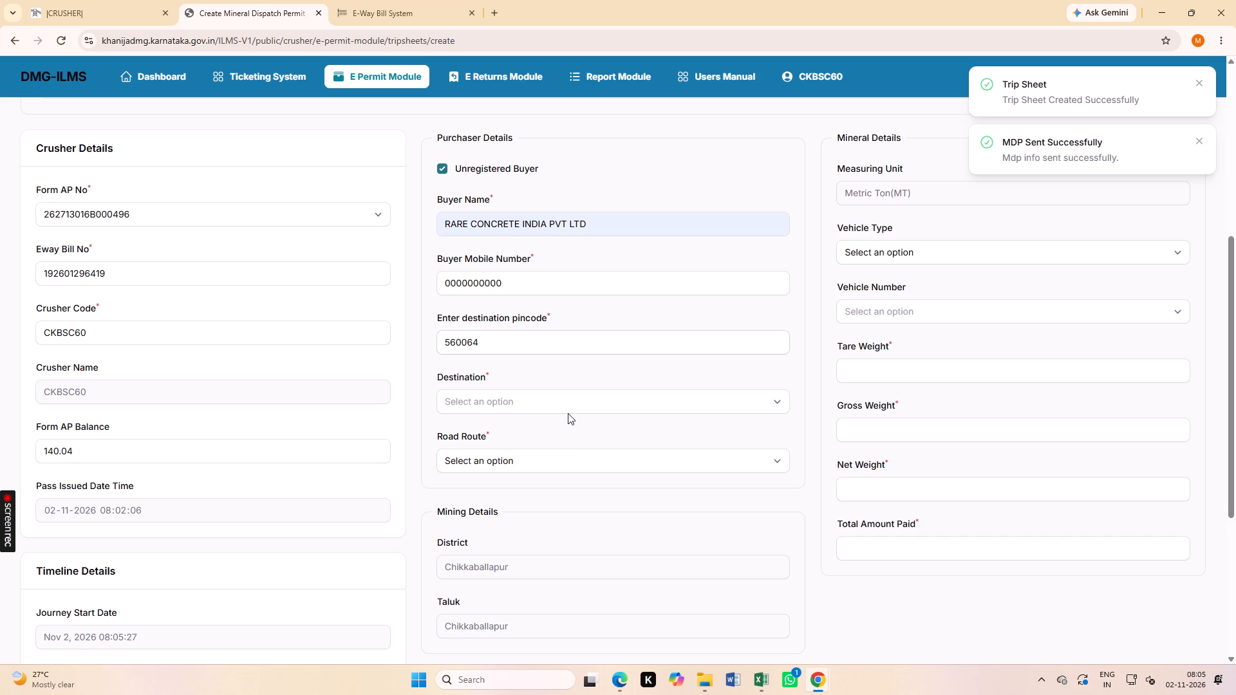
{"action": "left_click", "coordinate": [568, 406]}
{"action": "type", "text": "RAJA"}
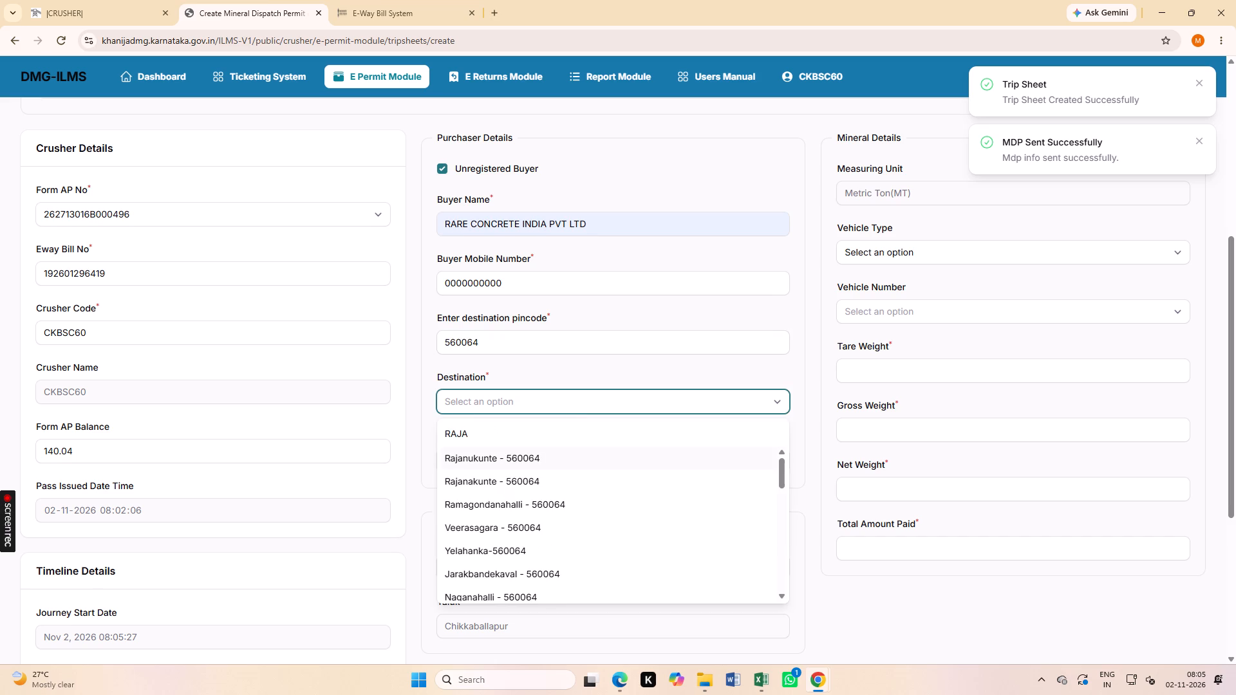
{"action": "left_click", "coordinate": [484, 458]}
{"action": "left_click", "coordinate": [540, 418]}
{"action": "left_click", "coordinate": [529, 464]}
{"action": "double_click", "coordinate": [527, 497]}
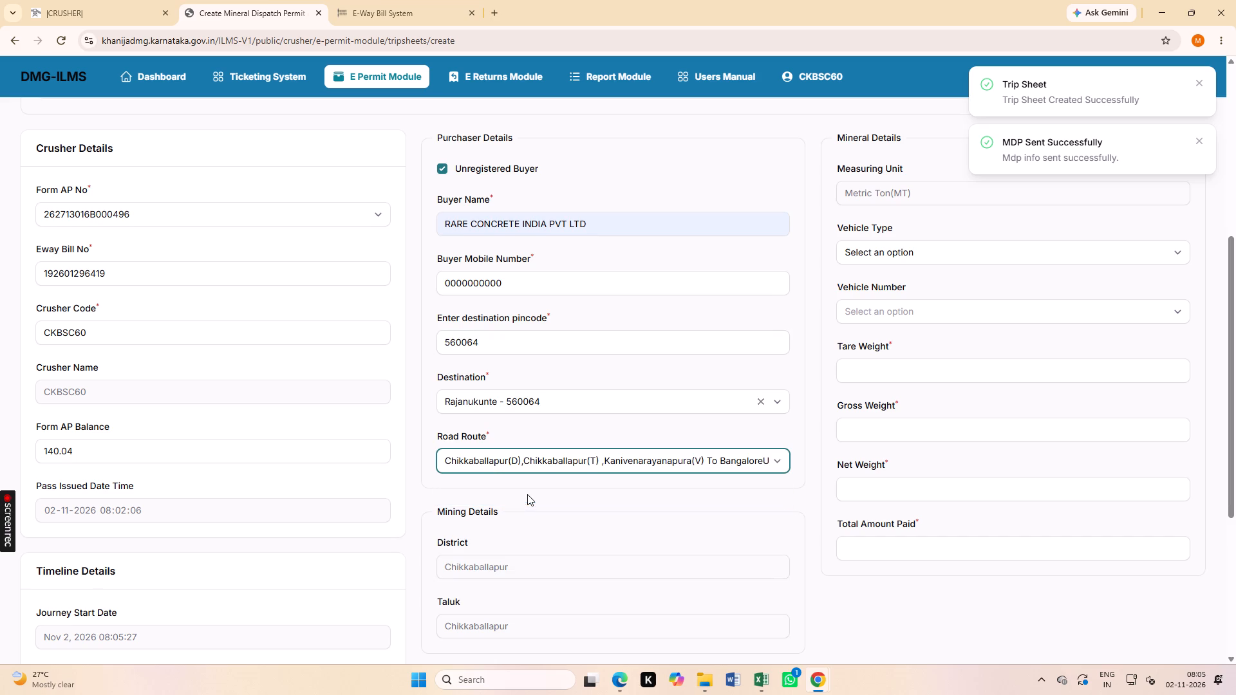
{"action": "left_click", "coordinate": [889, 245]}
{"action": "left_click", "coordinate": [879, 336]}
{"action": "left_click", "coordinate": [887, 319]}
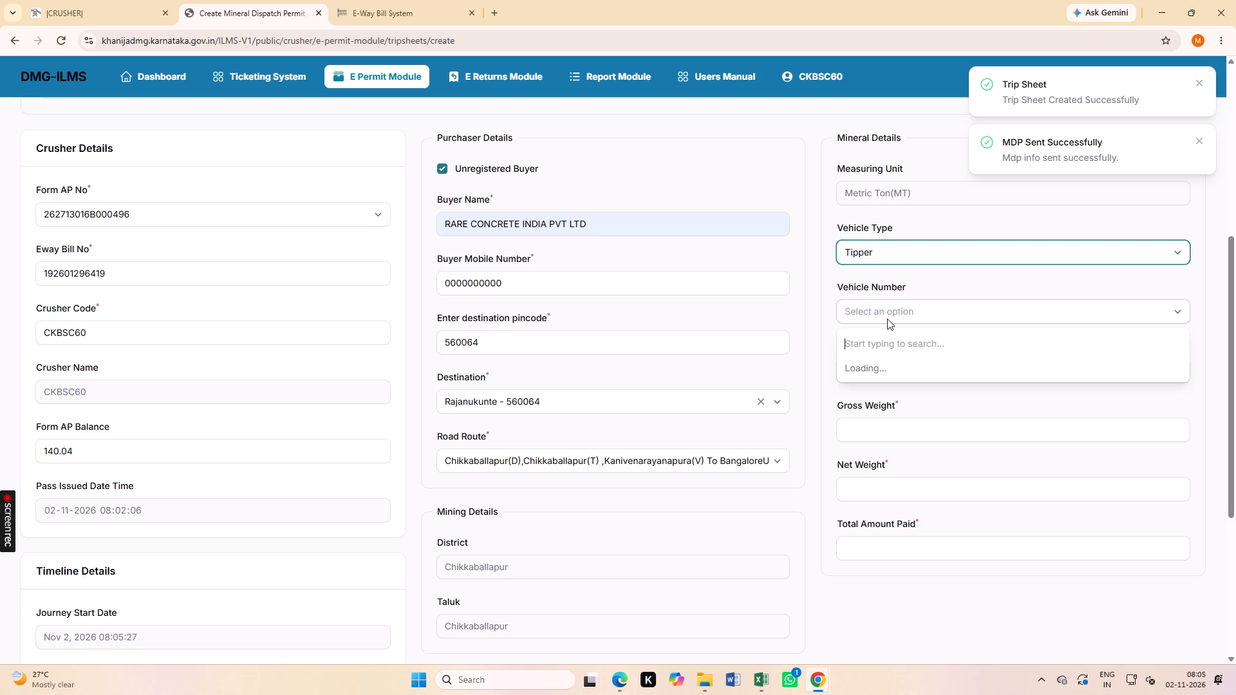
{"action": "type", "text": "6869"}
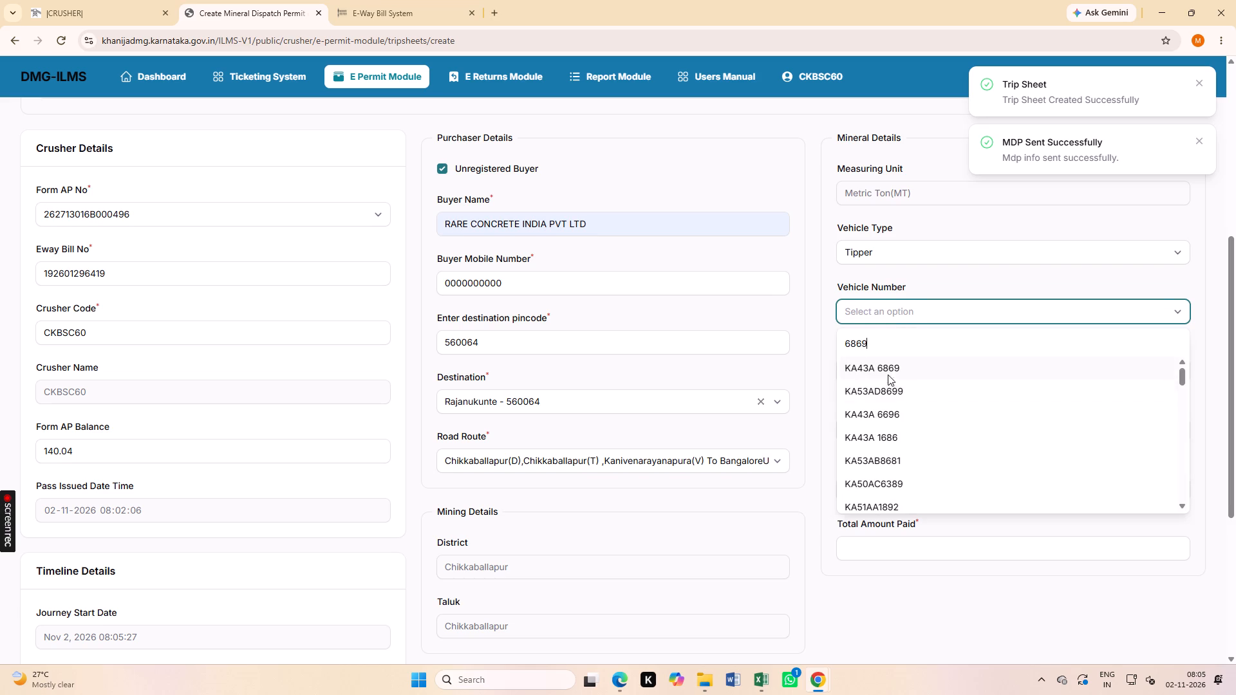
{"action": "left_click", "coordinate": [888, 375]}
{"action": "left_click", "coordinate": [904, 362]}
Set the vehicle's gross weight to 44.22.
{"action": "left_click", "coordinate": [878, 445]}
{"action": "left_click", "coordinate": [879, 432]}
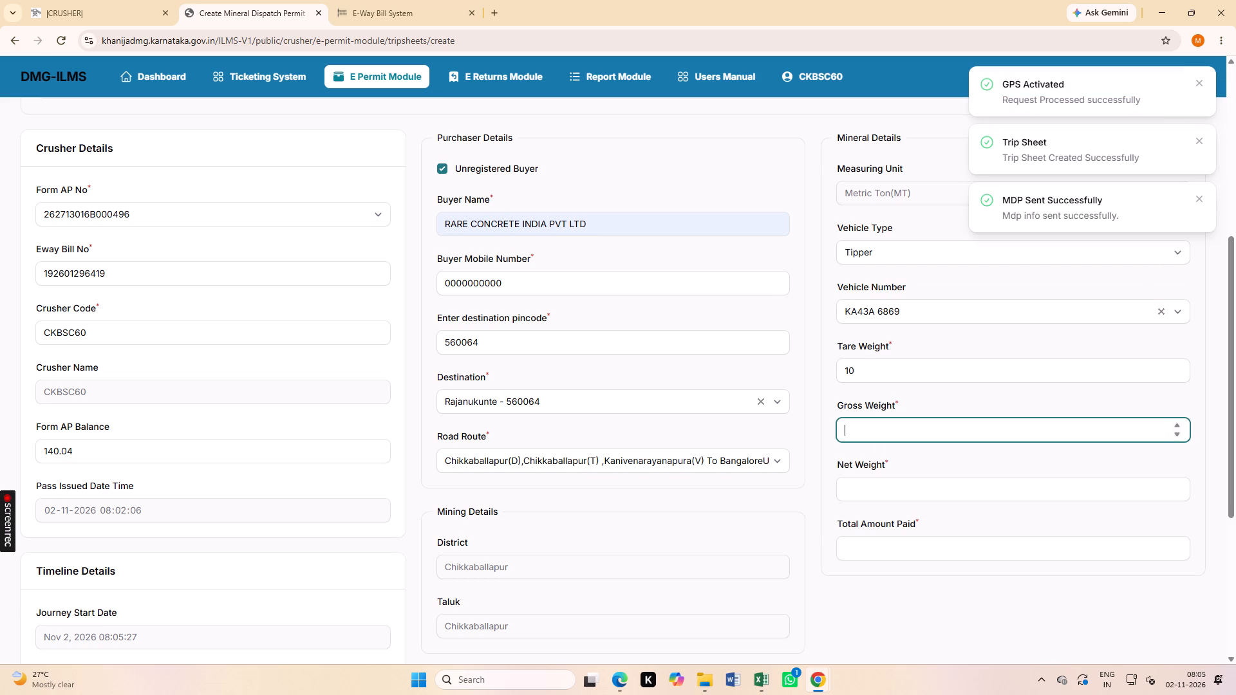
{"action": "type", "text": "44"}
{"action": "type", "text": ".22"}
{"action": "left_click", "coordinate": [872, 450]}
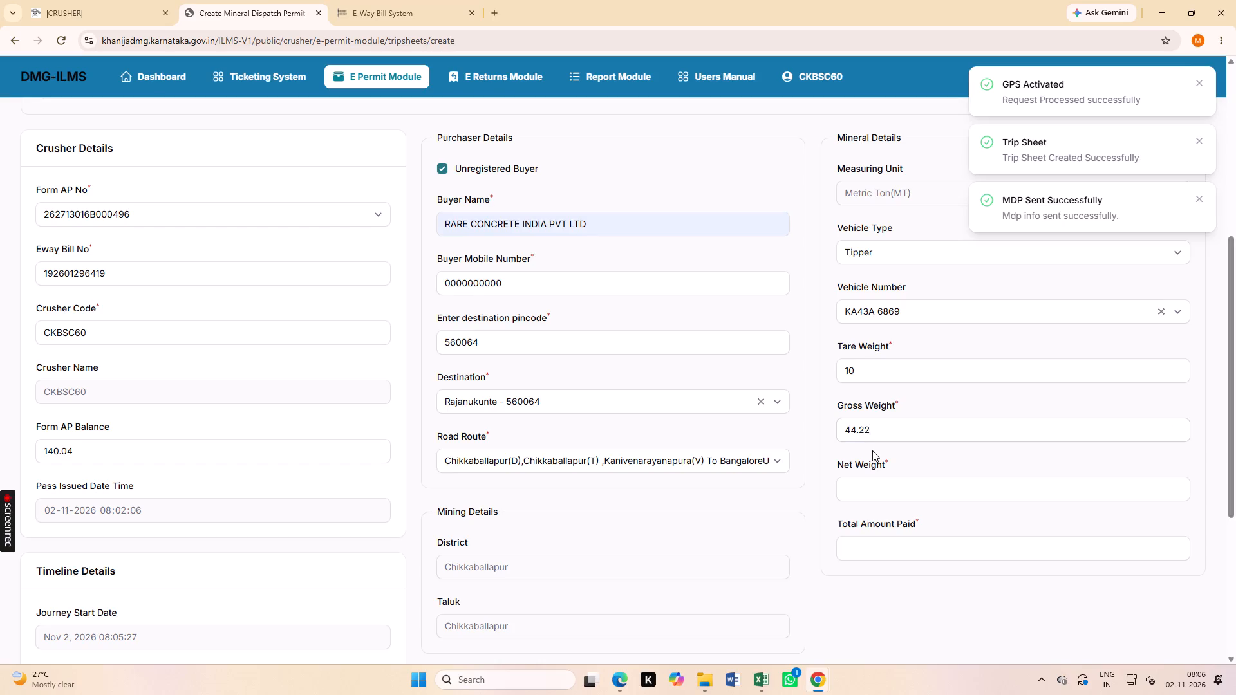
Issue the completed Mineral Dispatch Permit for printing.
{"action": "scroll", "coordinate": [467, 516], "scroll_direction": "down", "scroll_amount": 4}
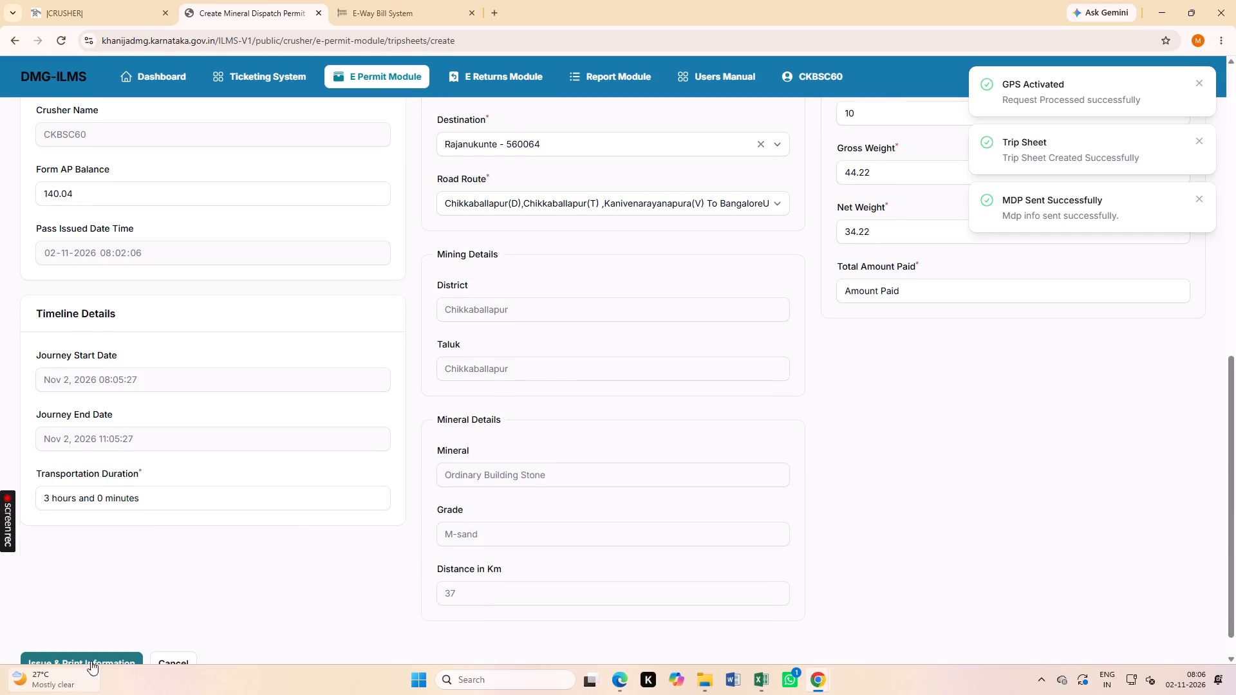
{"action": "left_click", "coordinate": [90, 658]}
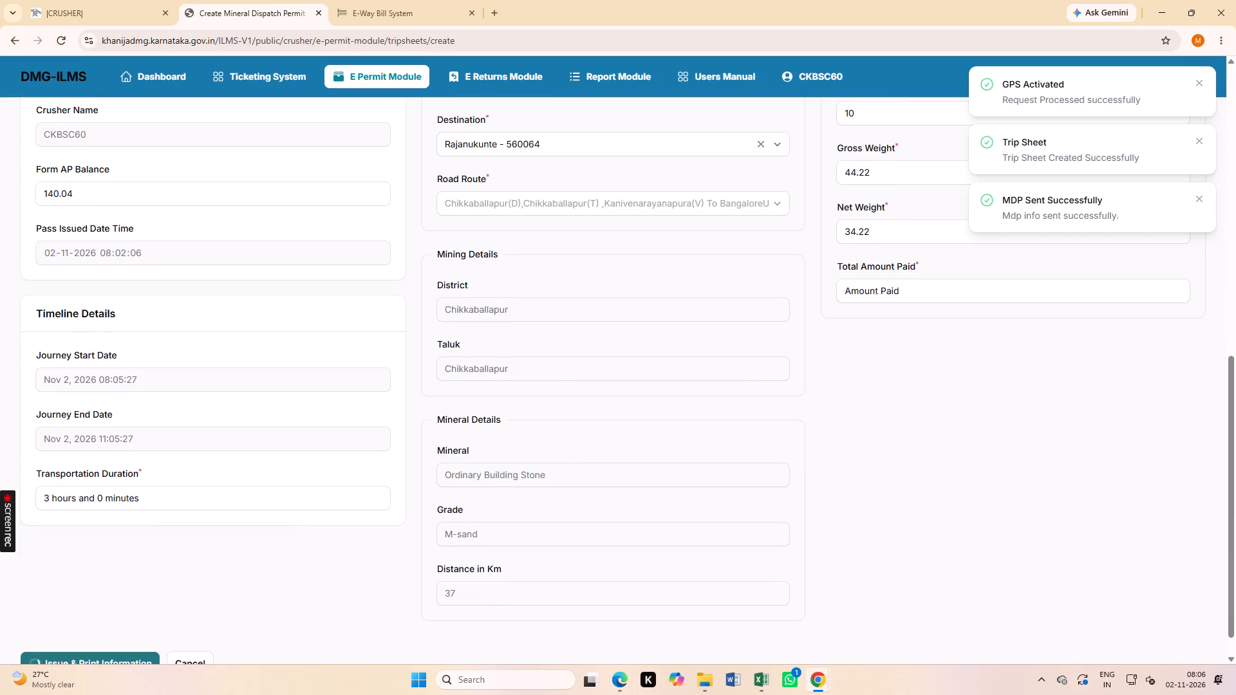
Print the issued dispatch permit in landscape layout.
{"action": "left_click", "coordinate": [970, 250]}
{"action": "left_click", "coordinate": [948, 292]}
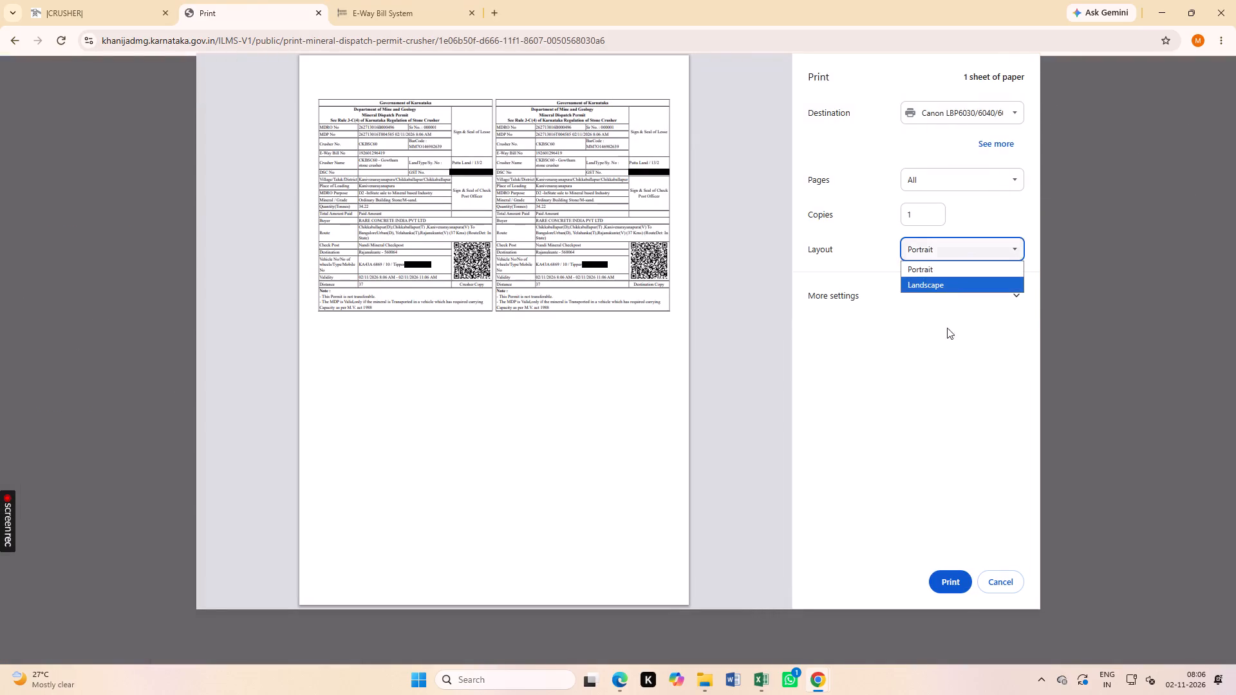
{"action": "left_click_drag", "start_coordinate": [951, 577], "coordinate": [1179, 456]}
{"action": "left_click", "coordinate": [937, 250]}
{"action": "left_click", "coordinate": [935, 284]}
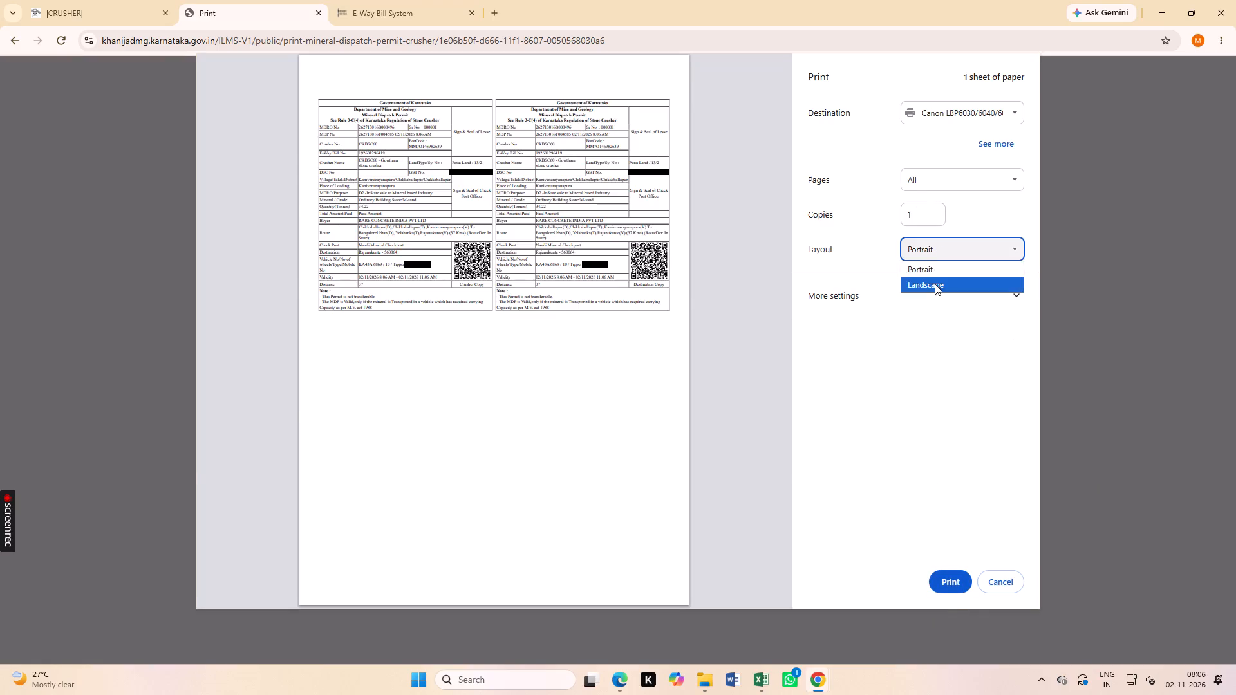
{"action": "left_click", "coordinate": [950, 579]}
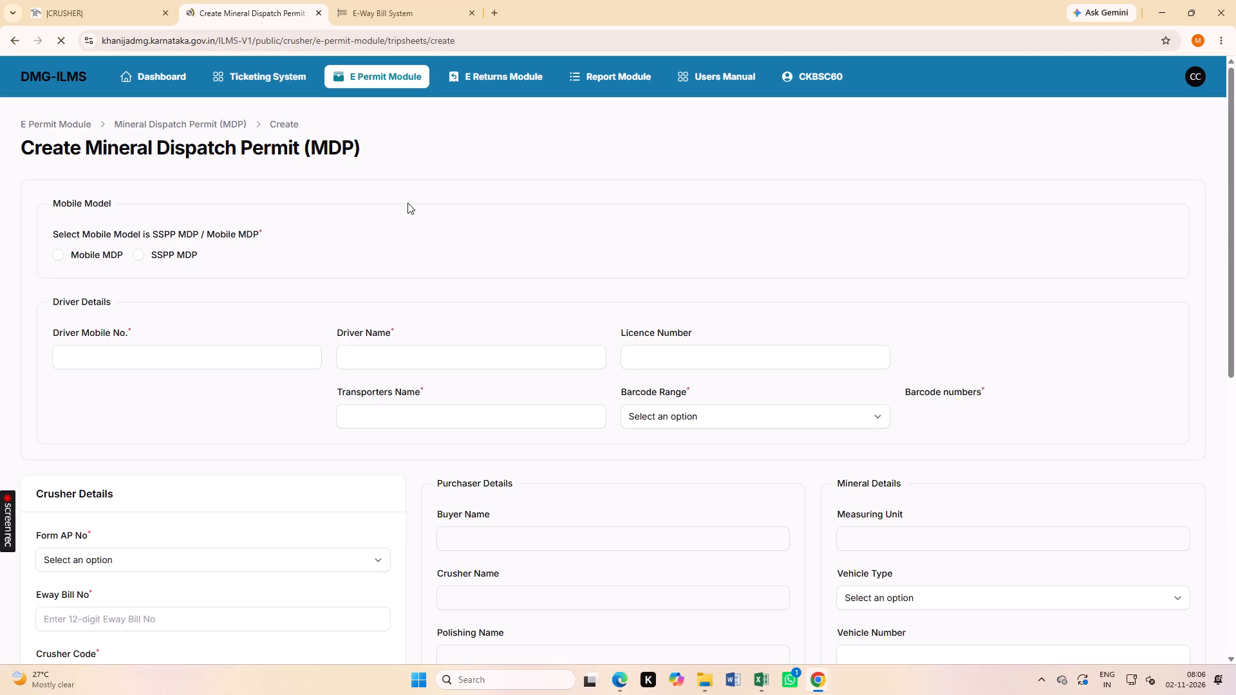